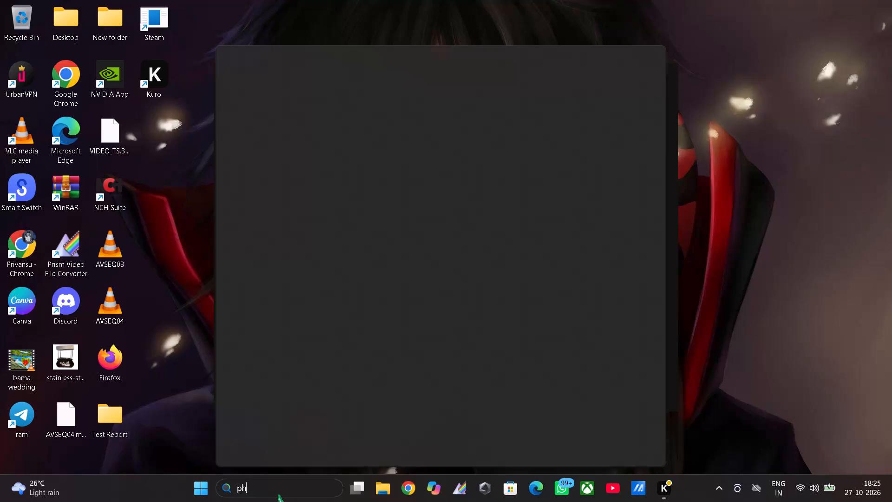
Search for Photoshop from the desktop and launch it.
type("to")
type("shop")
key("Return")
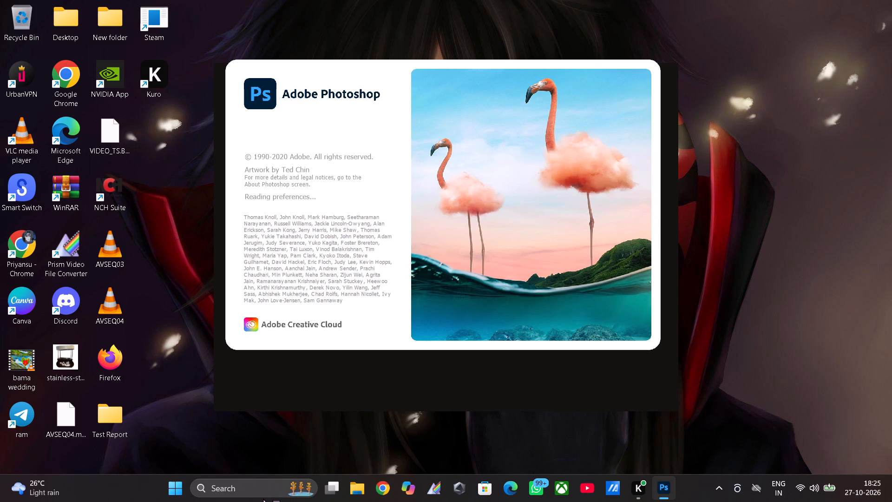
right_click(0, 0)
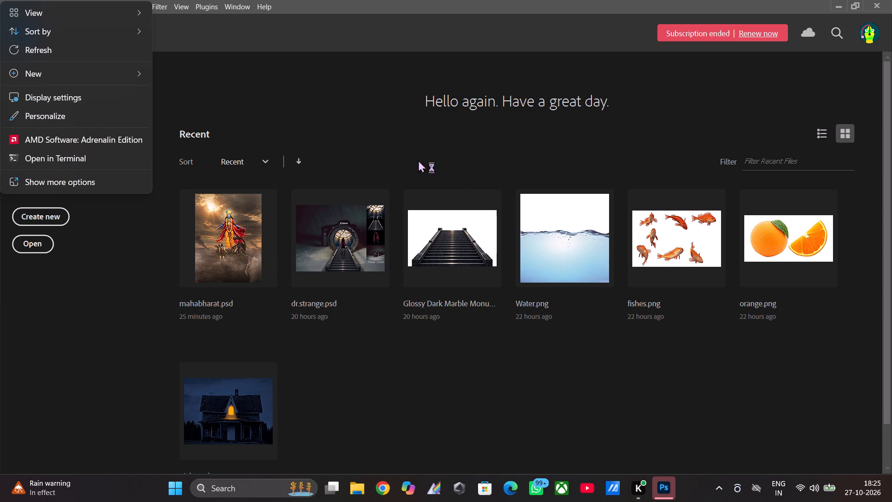
left_click(405, 115)
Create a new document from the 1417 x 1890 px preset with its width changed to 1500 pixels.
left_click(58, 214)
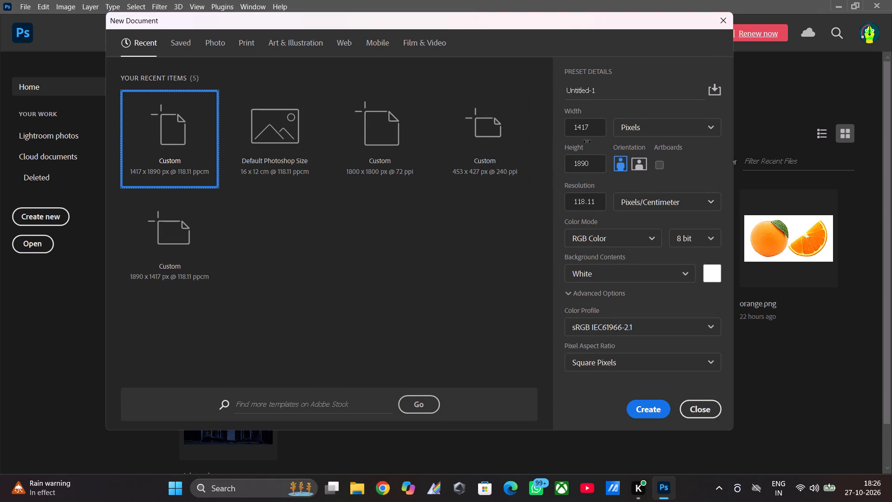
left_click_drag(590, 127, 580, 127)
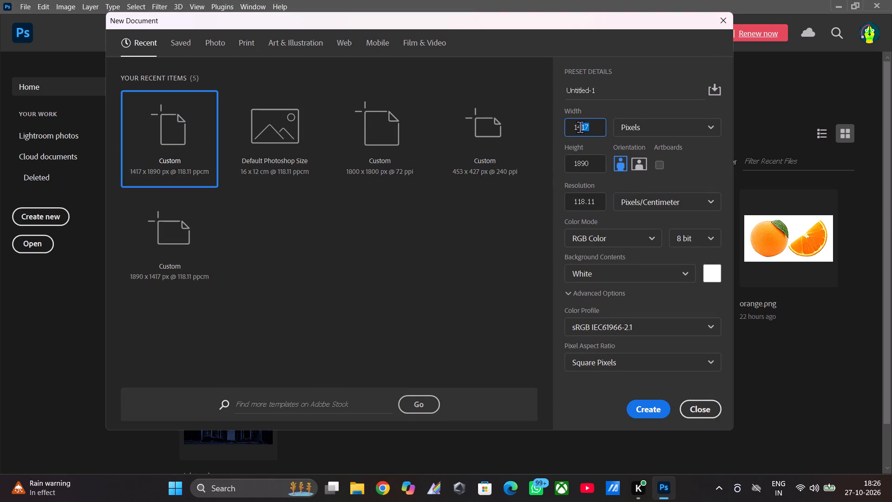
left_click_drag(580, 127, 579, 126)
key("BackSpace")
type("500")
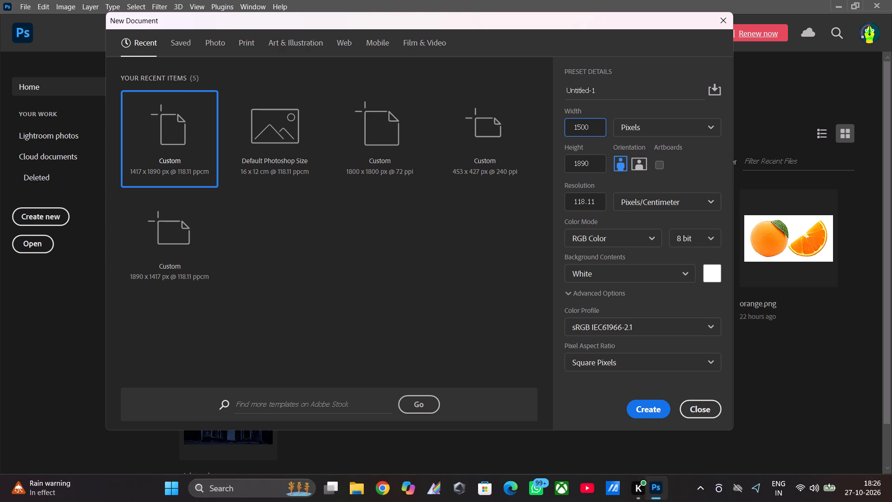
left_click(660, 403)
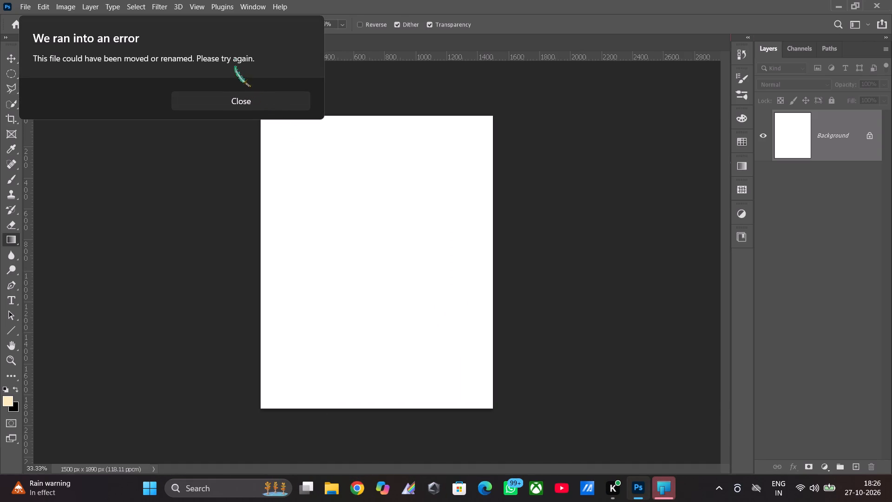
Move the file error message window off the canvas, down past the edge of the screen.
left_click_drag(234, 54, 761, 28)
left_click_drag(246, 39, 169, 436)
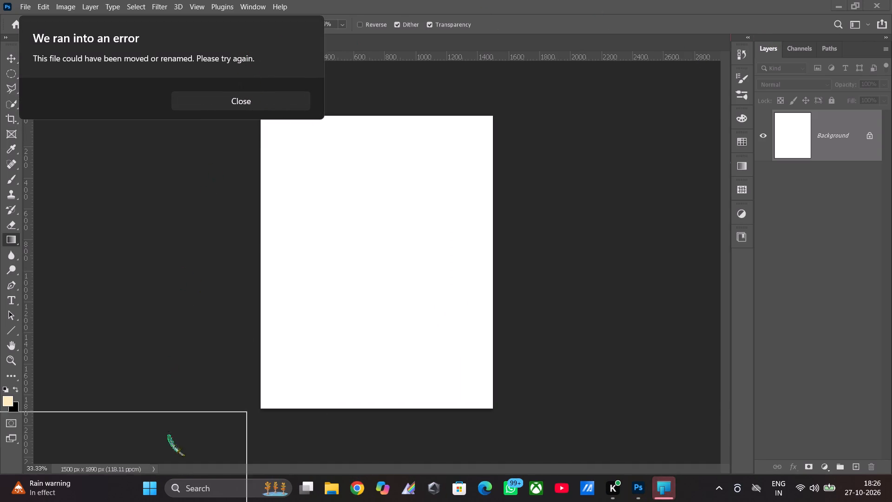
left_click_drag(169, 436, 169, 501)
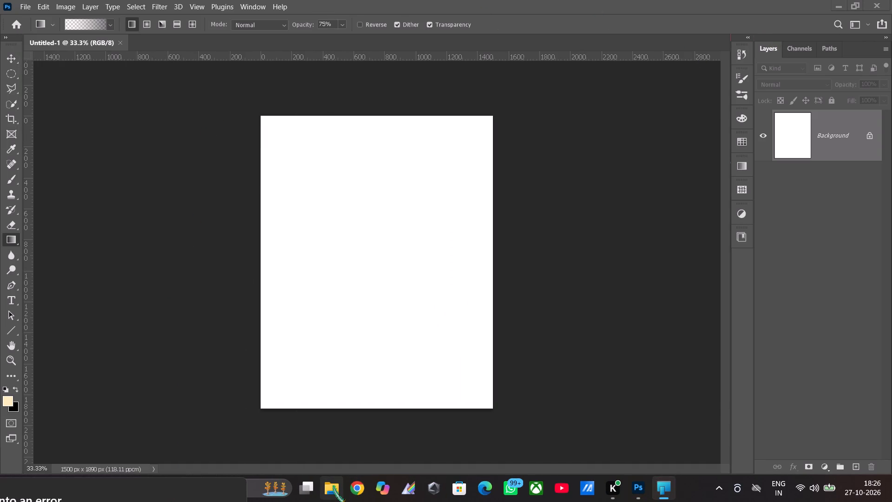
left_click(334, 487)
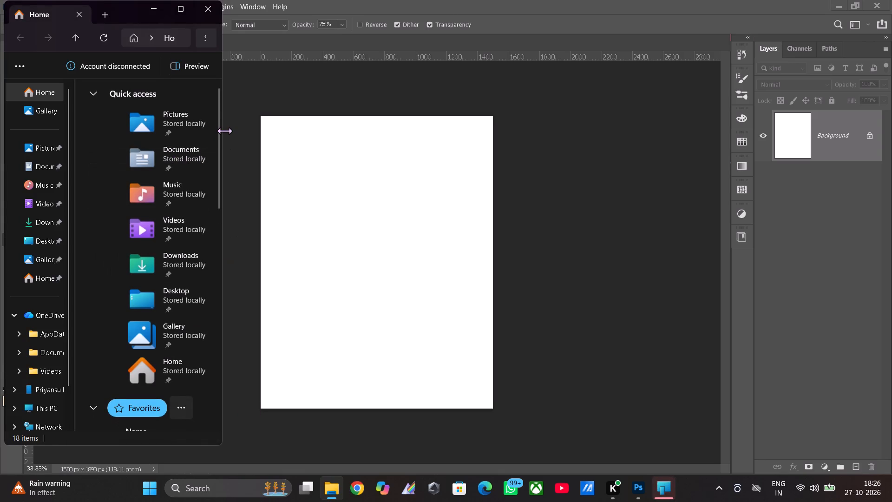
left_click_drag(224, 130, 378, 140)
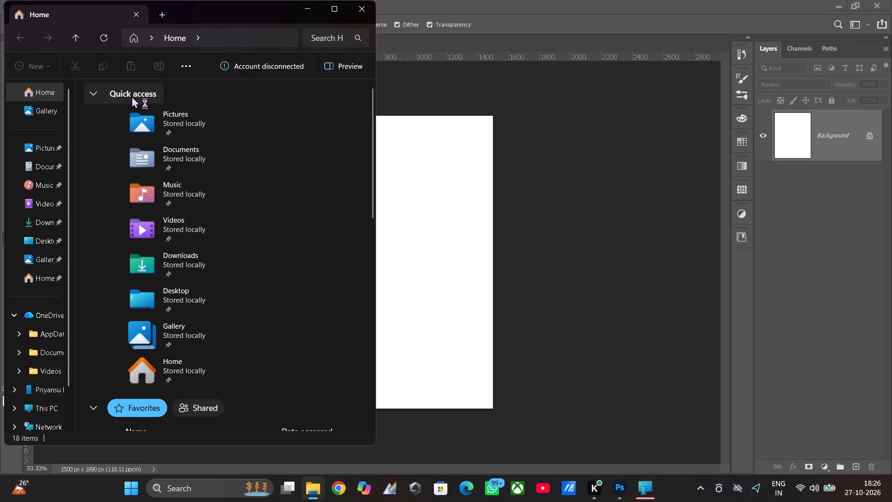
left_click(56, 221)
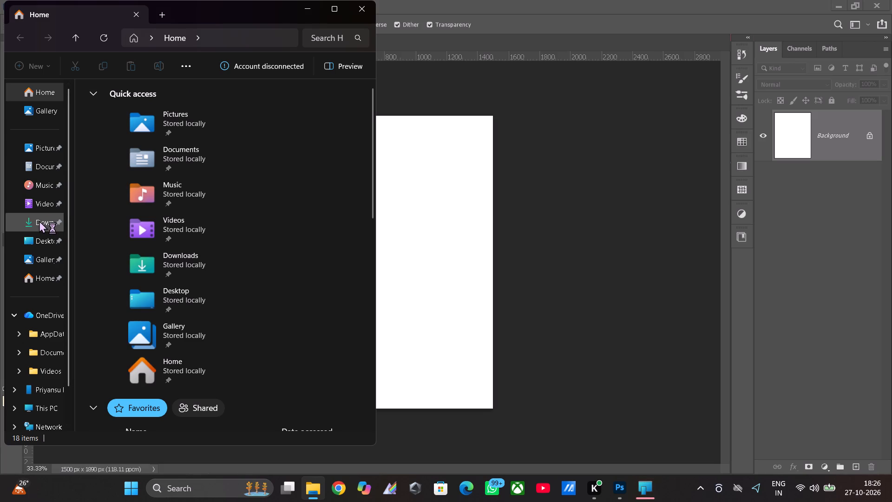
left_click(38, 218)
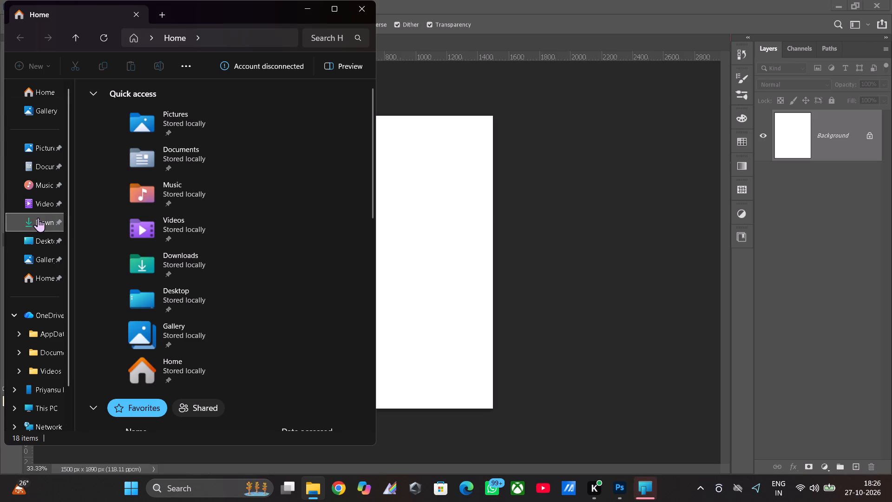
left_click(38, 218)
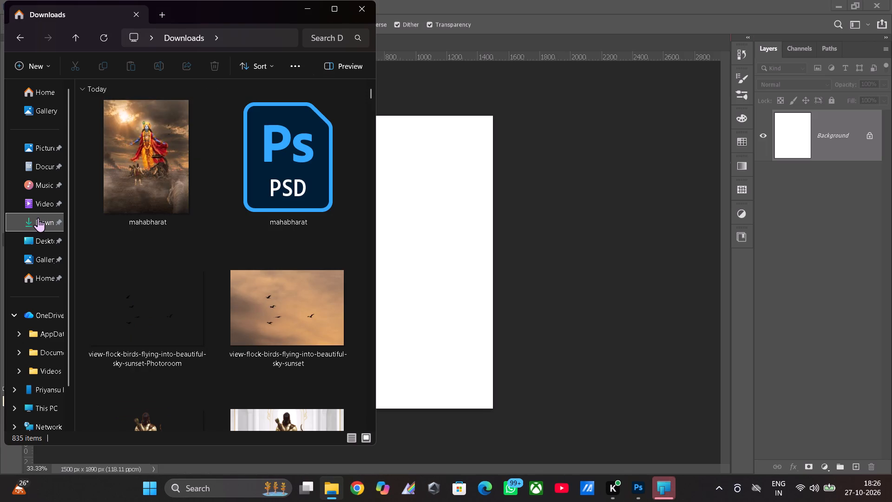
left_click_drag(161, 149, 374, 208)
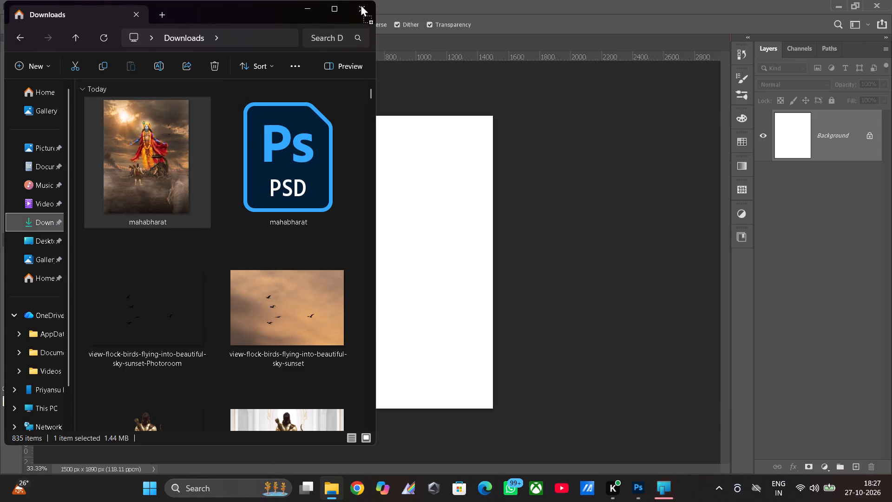
left_click(331, 2)
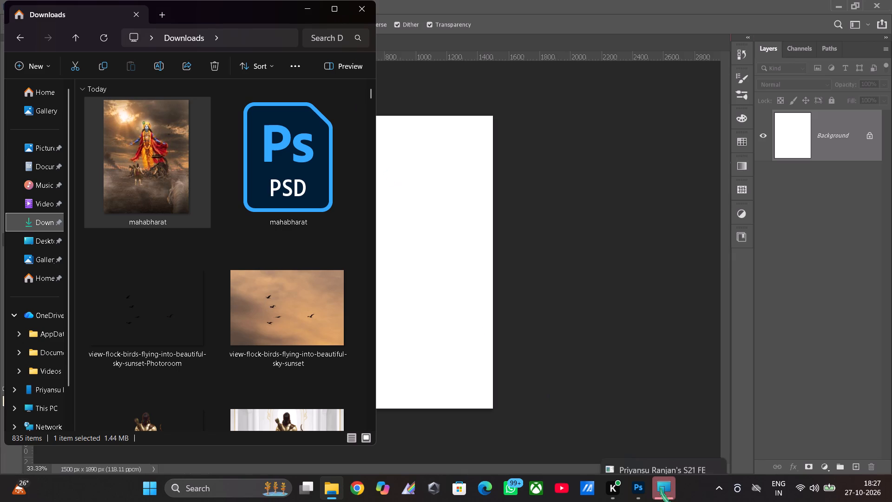
Bring the off-screen file error message back into view and dismiss it.
left_click(654, 441)
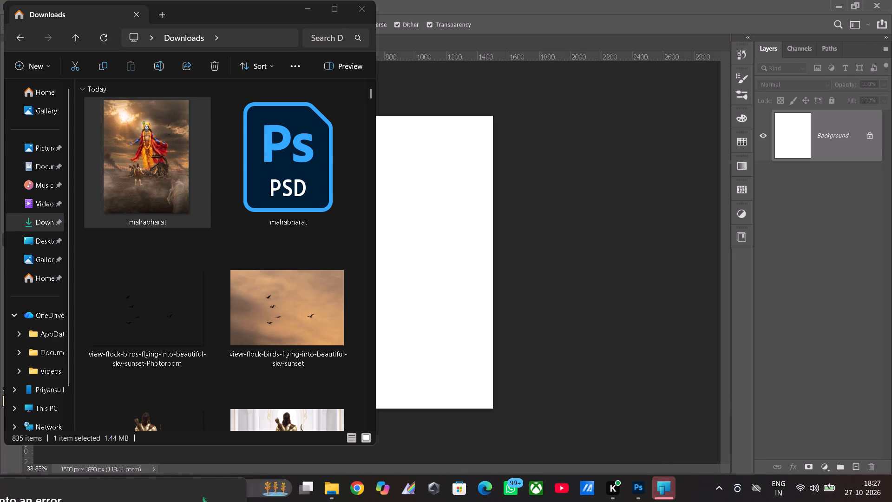
left_click_drag(196, 496, 792, 142)
left_click(766, 212)
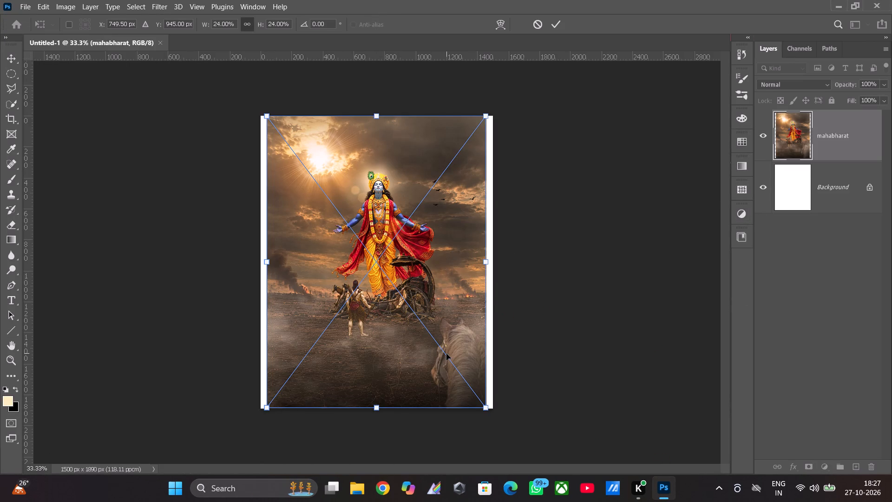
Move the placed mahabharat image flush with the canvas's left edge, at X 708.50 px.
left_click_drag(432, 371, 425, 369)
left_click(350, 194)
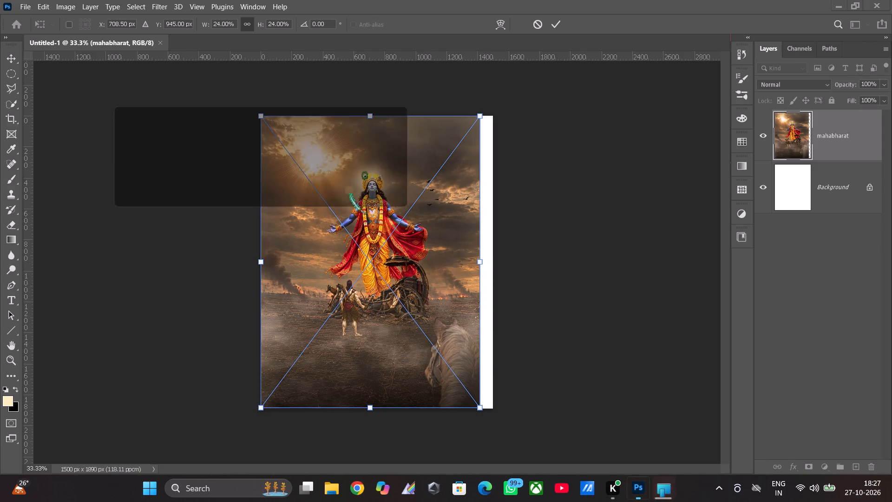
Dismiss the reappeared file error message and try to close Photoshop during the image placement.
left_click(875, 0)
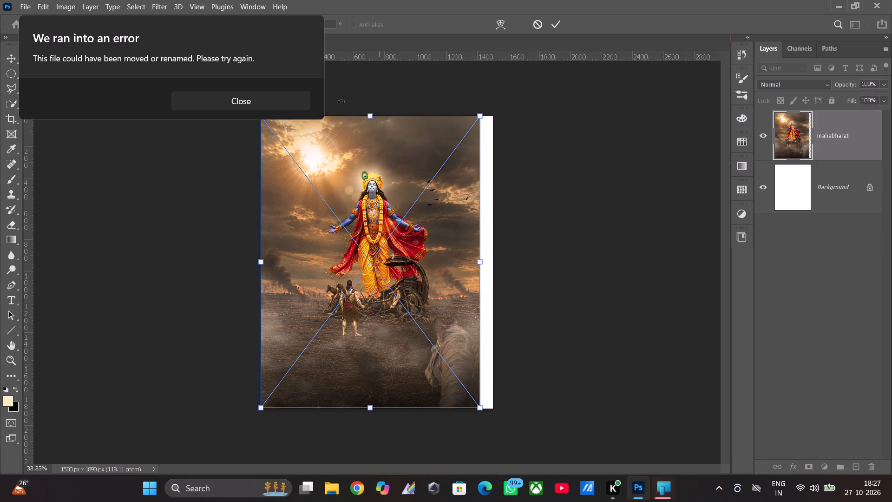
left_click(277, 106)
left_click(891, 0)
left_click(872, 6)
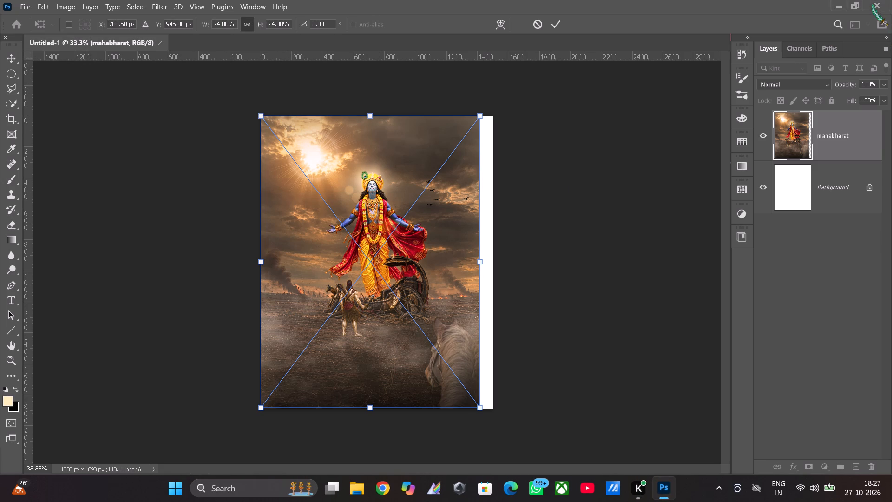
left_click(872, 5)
Commit the image placement and quit Photoshop without saving Untitled-1.
left_click(555, 21)
left_click(885, 5)
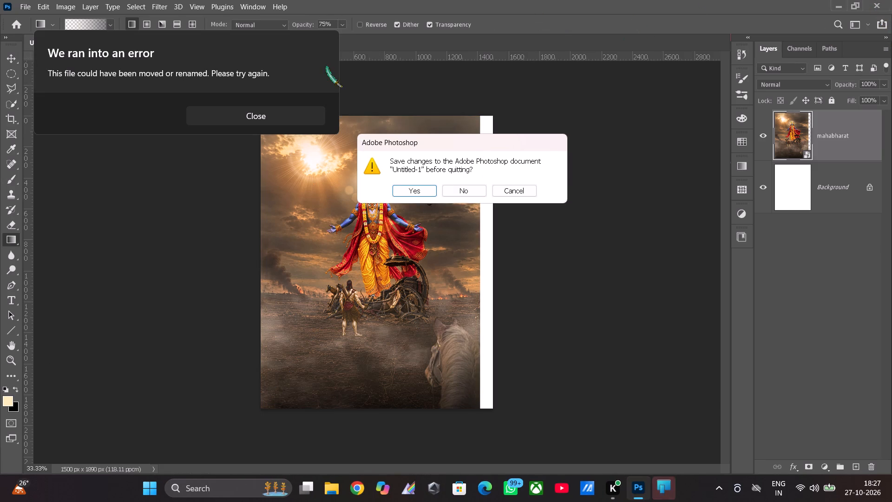
left_click(469, 194)
Dismiss the remaining file error message.
left_click(287, 120)
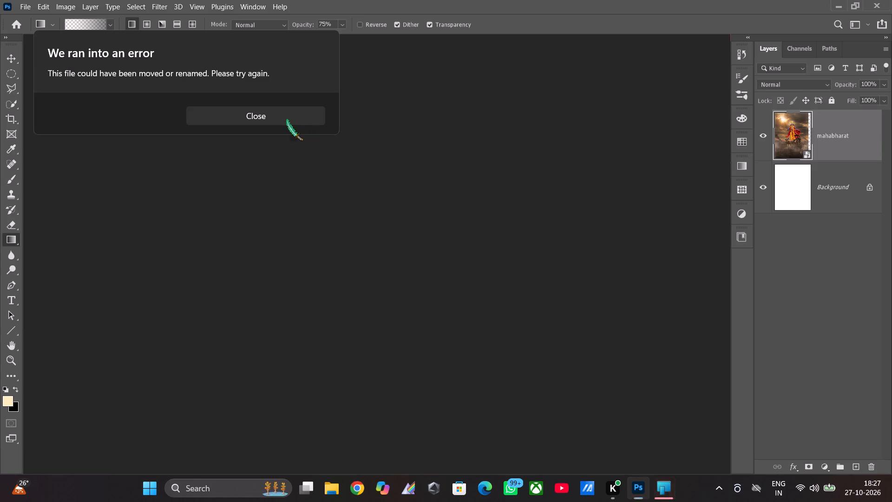
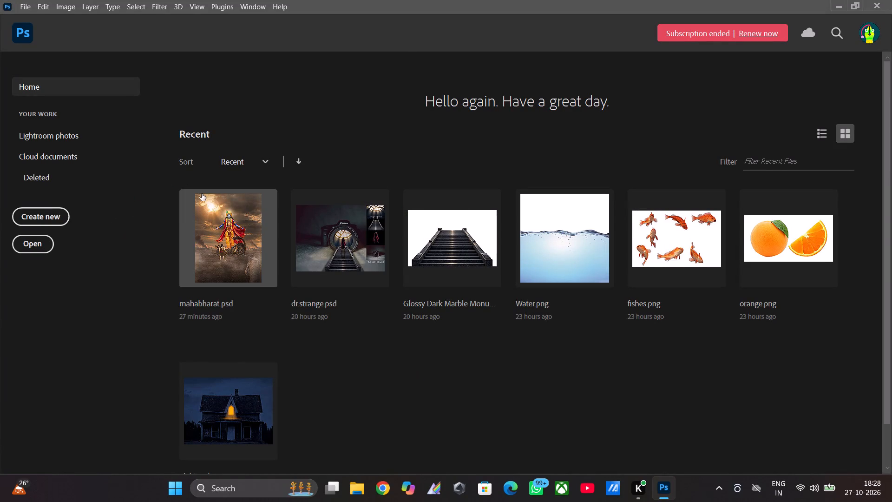
Create a new document 1700 px wide and 1890 px high at 118.11 pixels per centimetre with a white background.
left_click(45, 213)
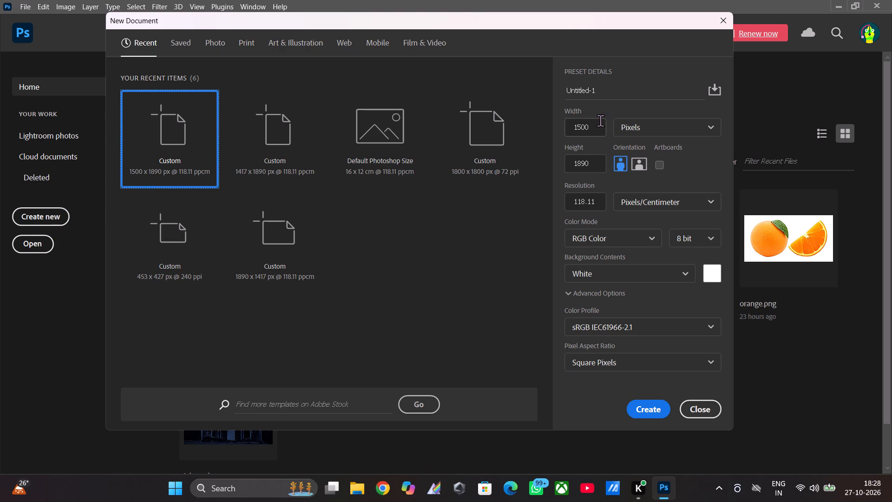
left_click_drag(596, 124, 578, 131)
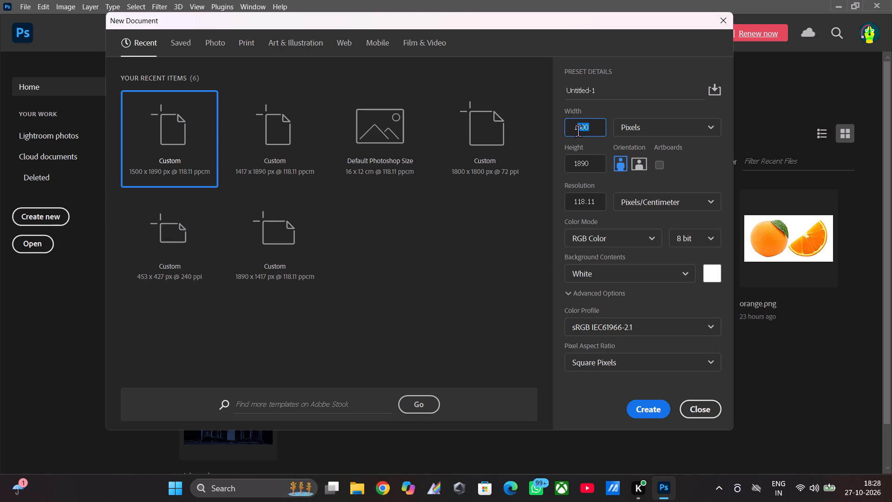
left_click_drag(578, 131, 579, 131)
key("BackSpace")
type("650")
key("BackSpace")
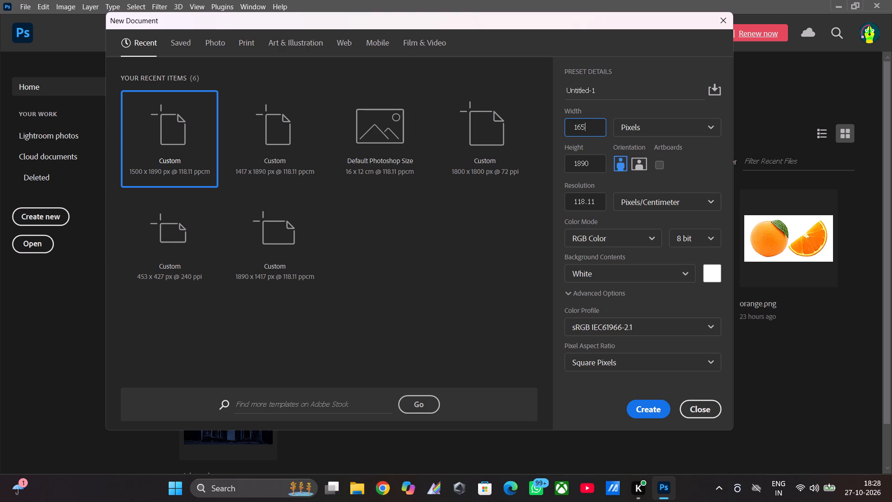
key("BackSpace")
key("BackSpace")
key("7")
type("00")
left_click(648, 408)
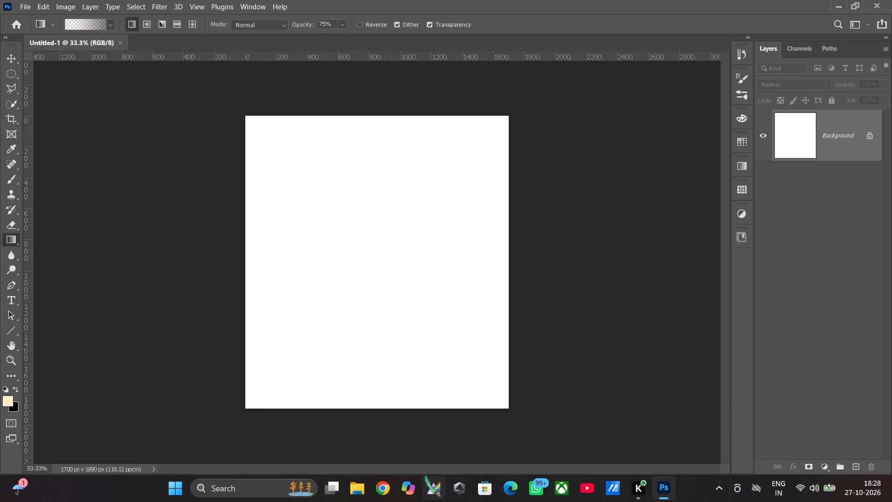
Place the mahabharat image from the Downloads folder into the new document.
left_click(359, 487)
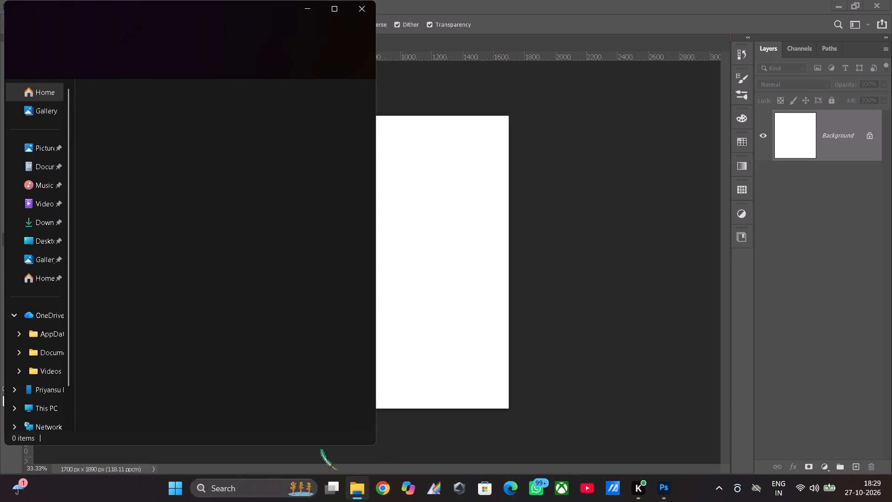
left_click(38, 220)
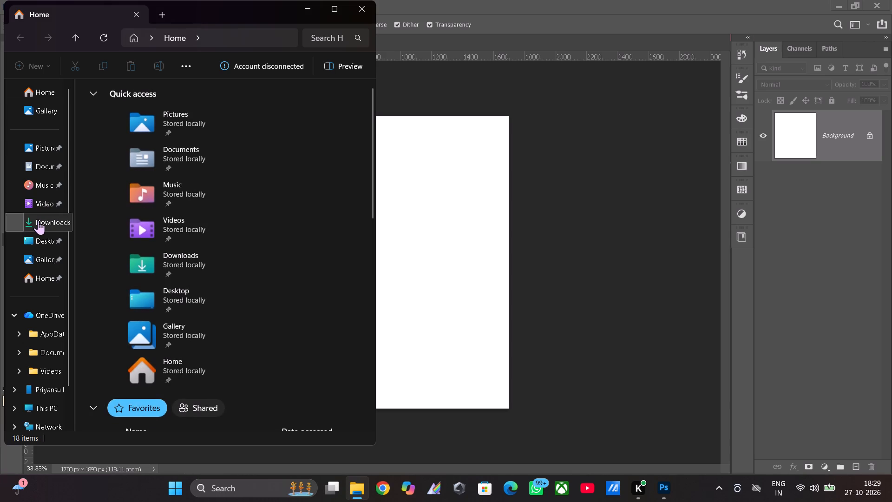
left_click_drag(150, 145, 343, 178)
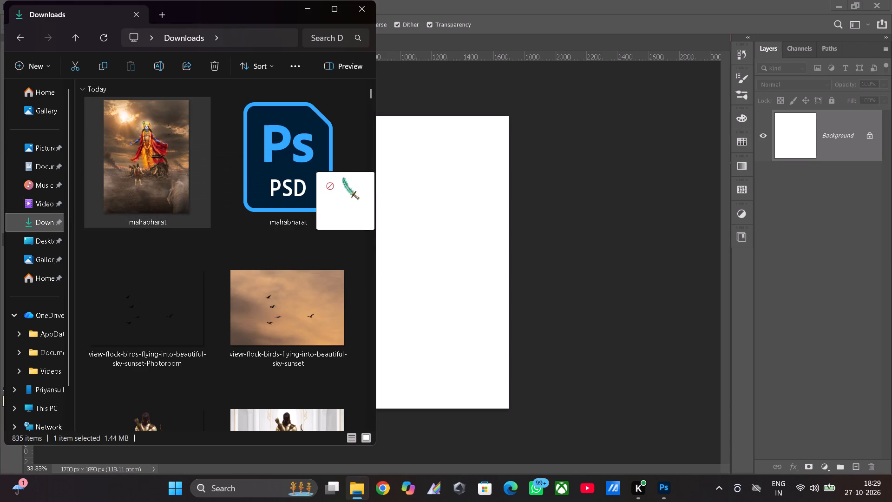
left_click_drag(343, 178, 421, 208)
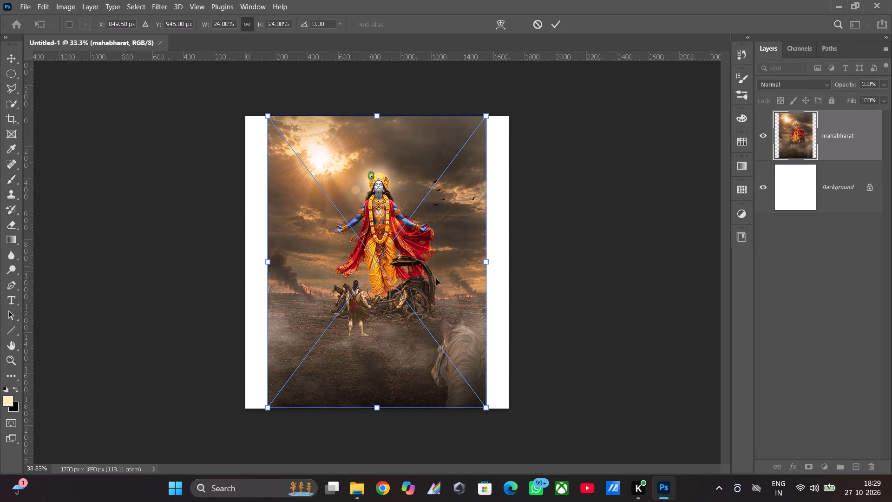
Move the placed mahabharat image slightly past the canvas's left edge, to X about 672.5 px and Y 945 px, and commit the placement.
left_click_drag(441, 288, 413, 287)
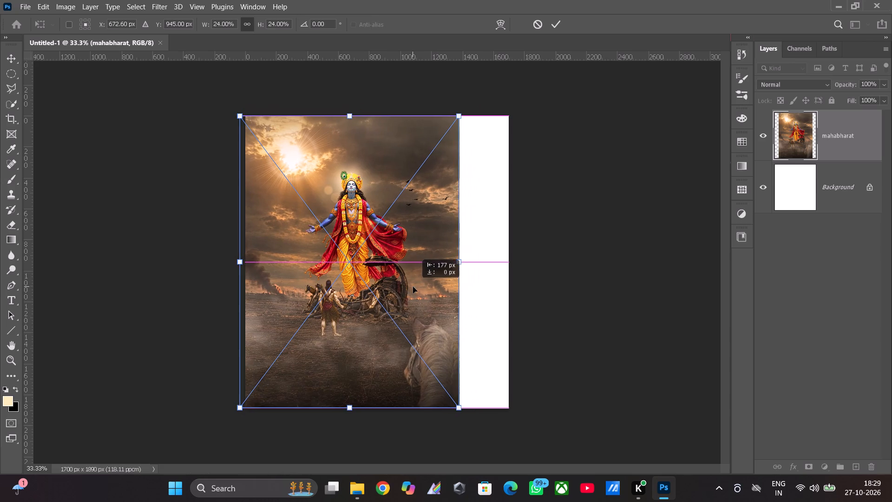
left_click_drag(413, 287, 416, 291)
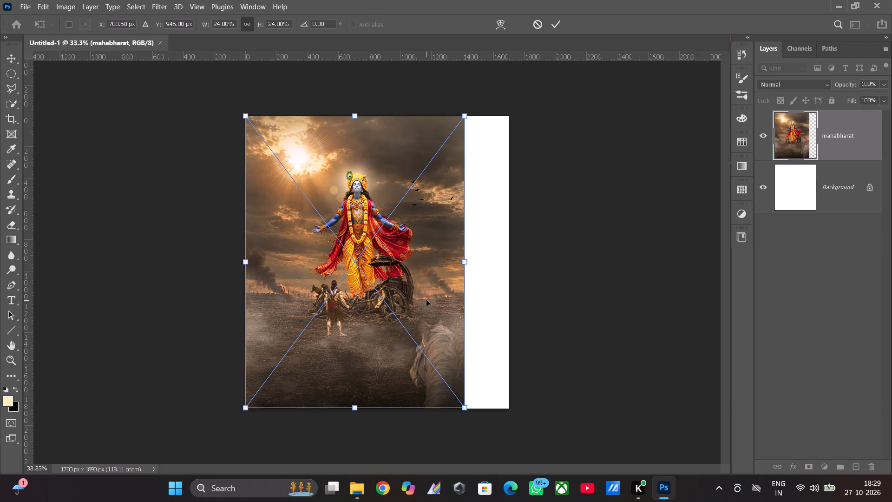
left_click_drag(426, 300, 425, 297)
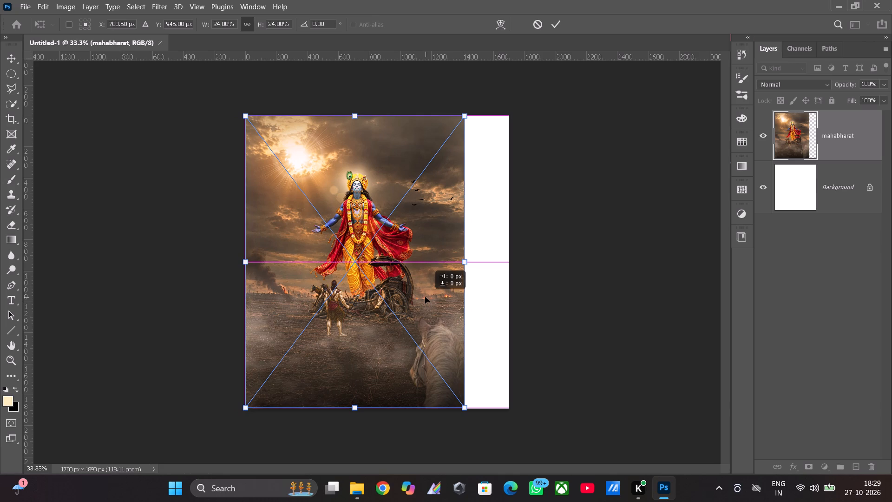
left_click_drag(425, 297, 421, 295)
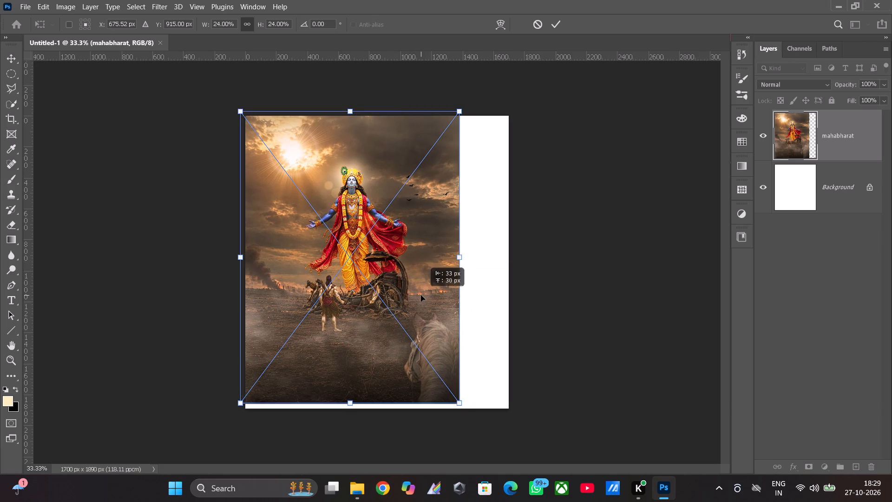
left_click_drag(421, 295, 421, 296)
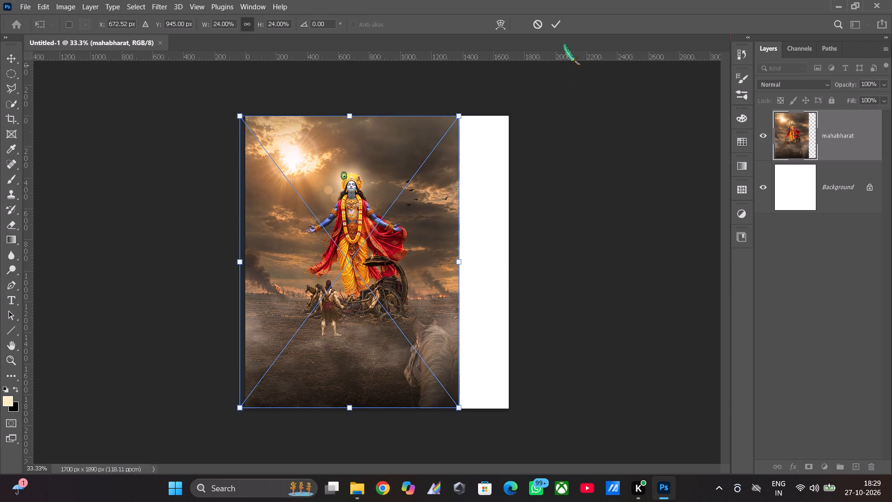
left_click(553, 19)
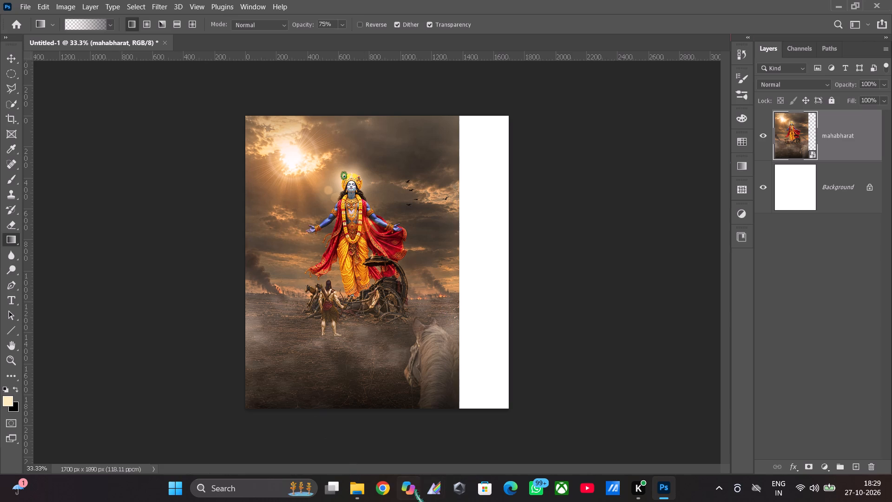
Place the Golden Rays Over a Ruined Battlefield image from the Downloads folder into the document.
left_click(358, 489)
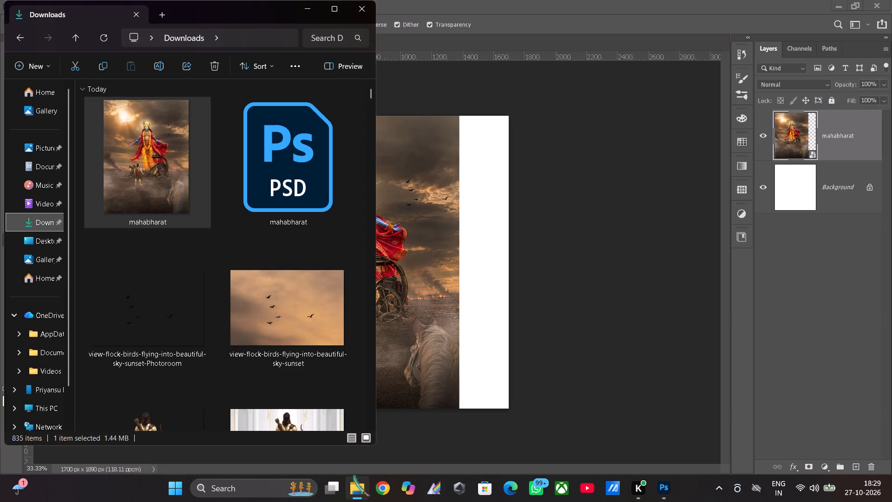
scroll(279, 321, "down", 1)
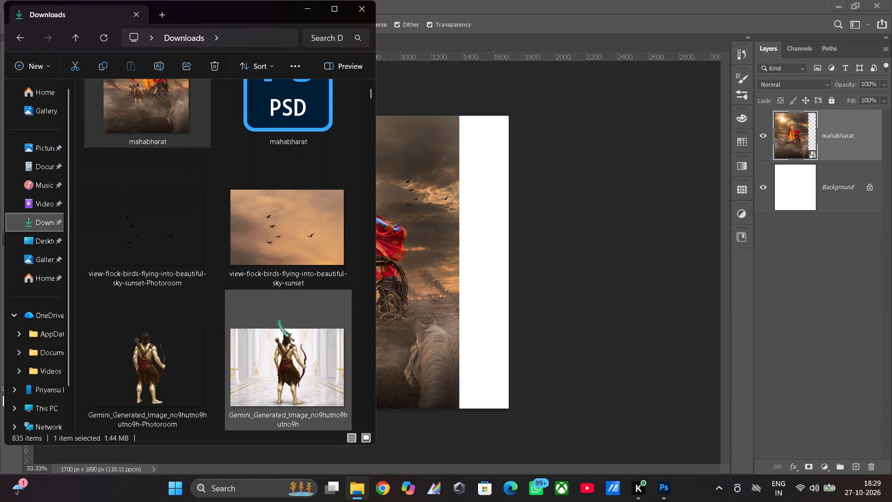
scroll(279, 320, "down", 5)
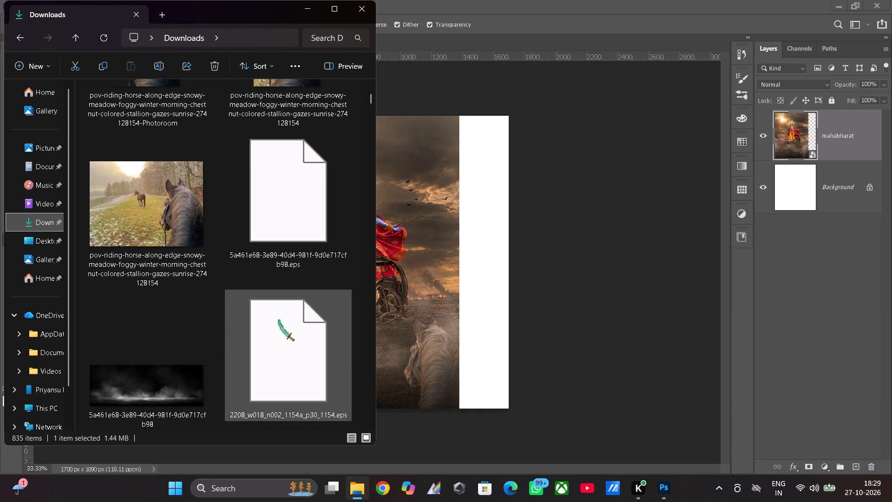
scroll(279, 320, "down", 5)
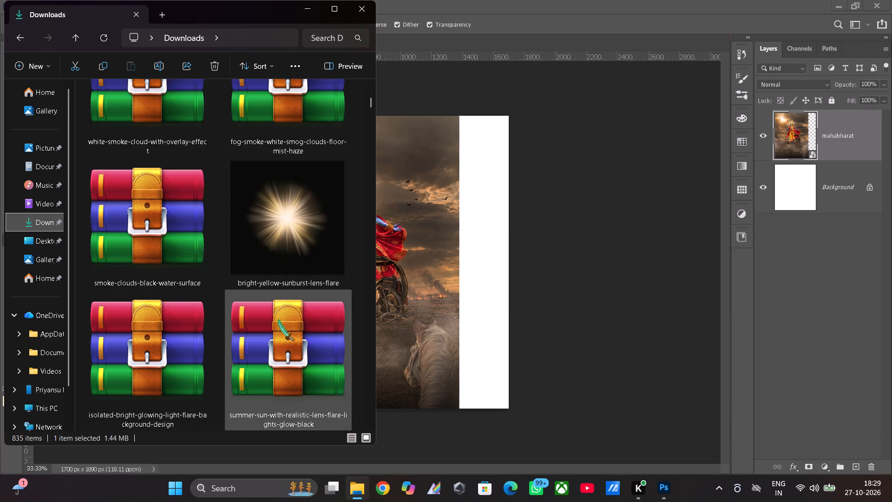
scroll(279, 320, "down", 5)
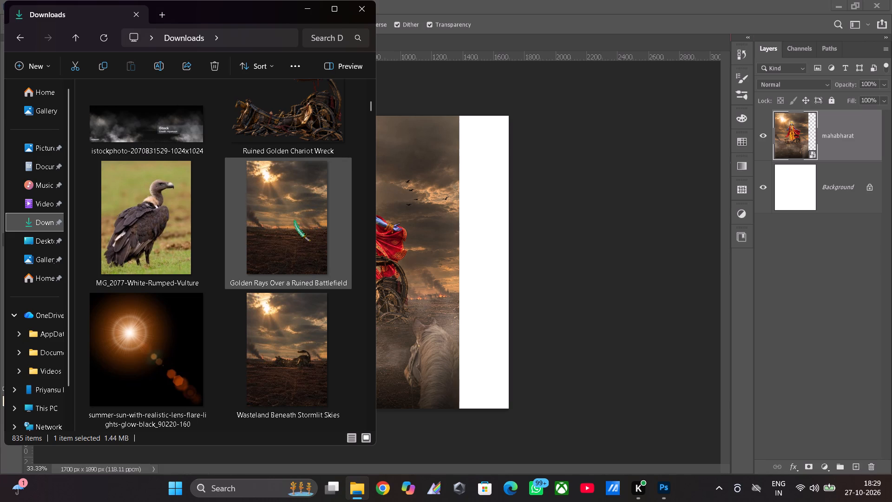
left_click_drag(294, 220, 415, 218)
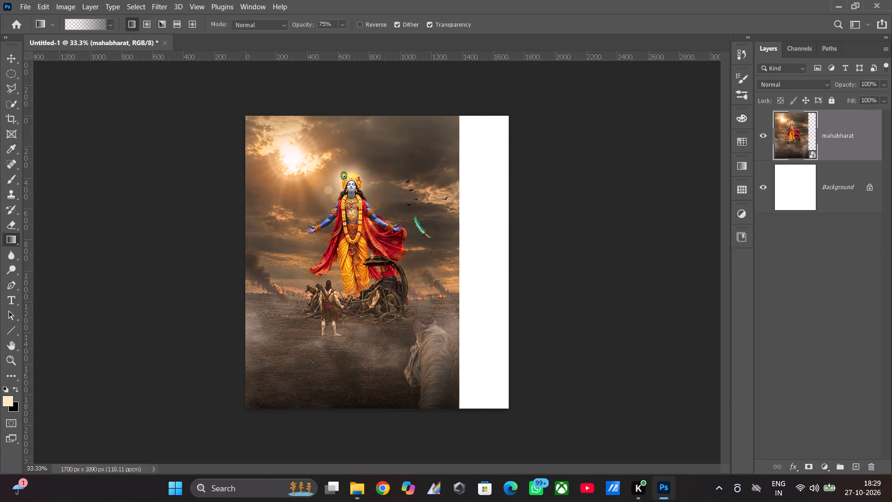
Scale the battlefield image to about 7.30% and fit it across the top of the white strip beside the mahabharat image.
left_click_drag(479, 409, 442, 334)
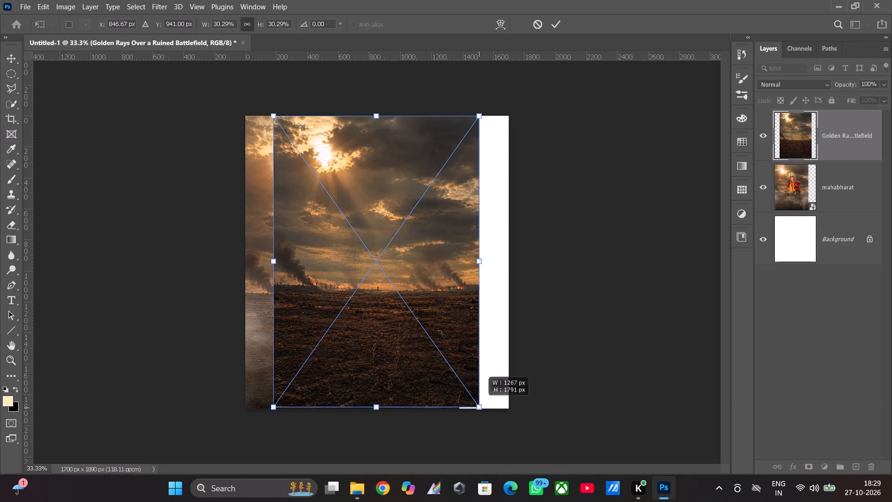
left_click_drag(442, 334, 330, 161)
left_click_drag(298, 139, 340, 157)
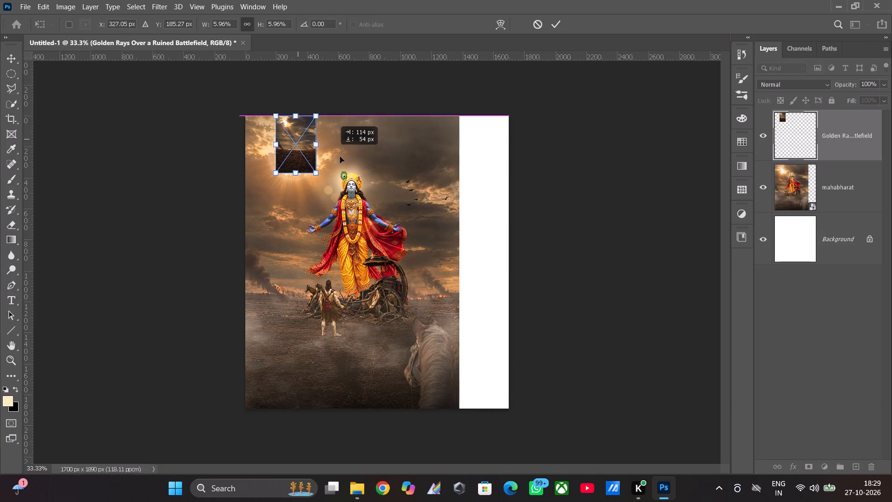
left_click_drag(340, 157, 485, 140)
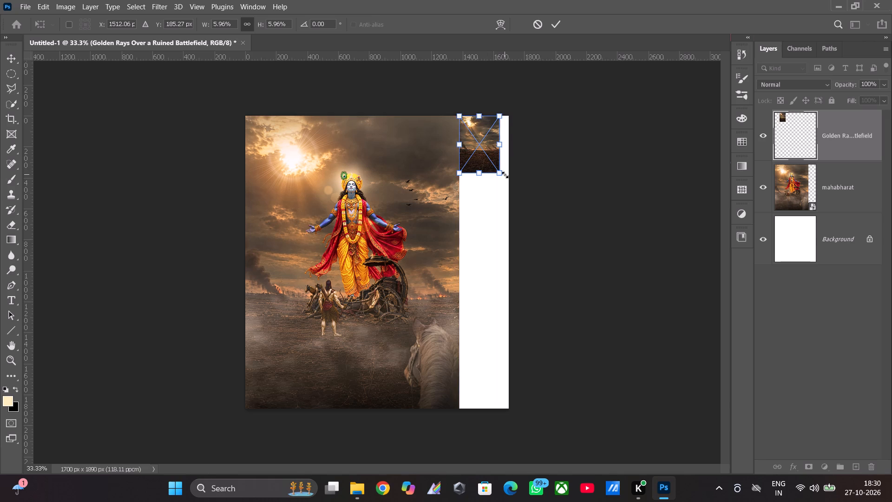
left_click_drag(499, 176, 508, 187)
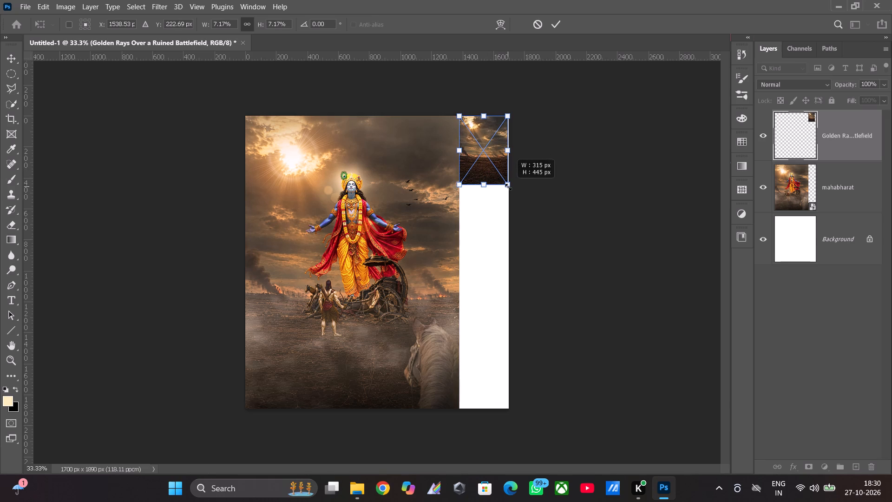
left_click_drag(508, 187, 510, 188)
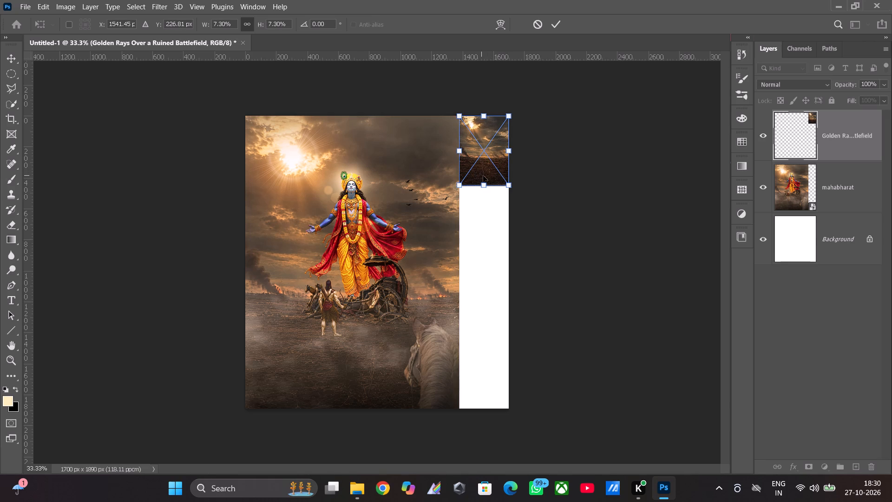
left_click(484, 176)
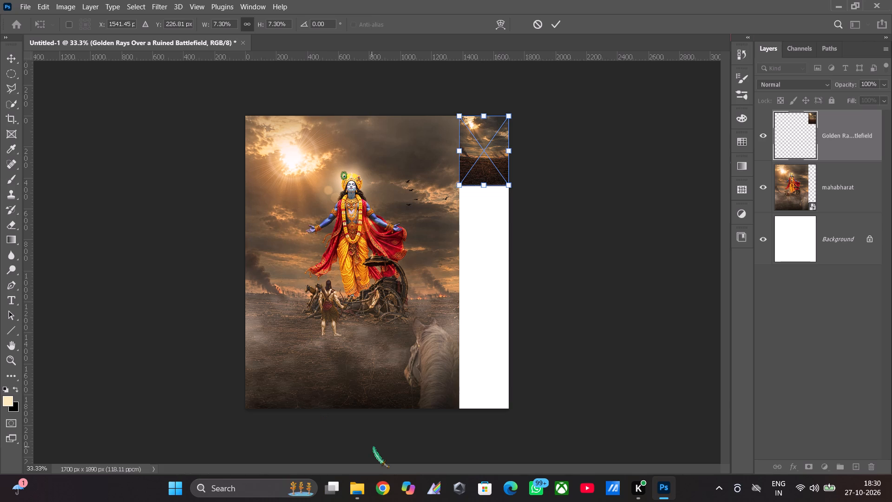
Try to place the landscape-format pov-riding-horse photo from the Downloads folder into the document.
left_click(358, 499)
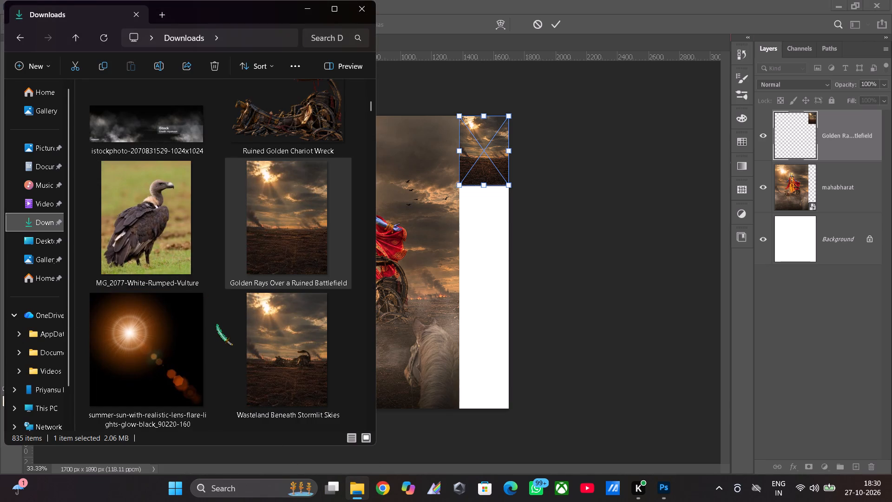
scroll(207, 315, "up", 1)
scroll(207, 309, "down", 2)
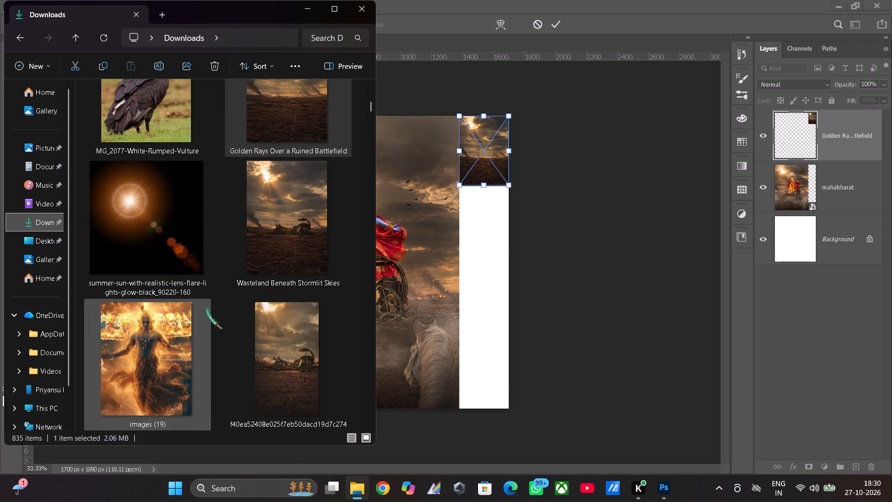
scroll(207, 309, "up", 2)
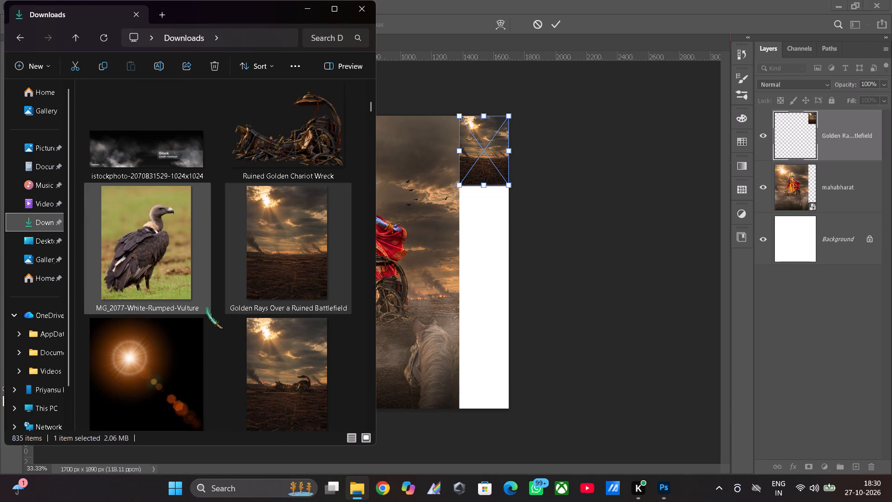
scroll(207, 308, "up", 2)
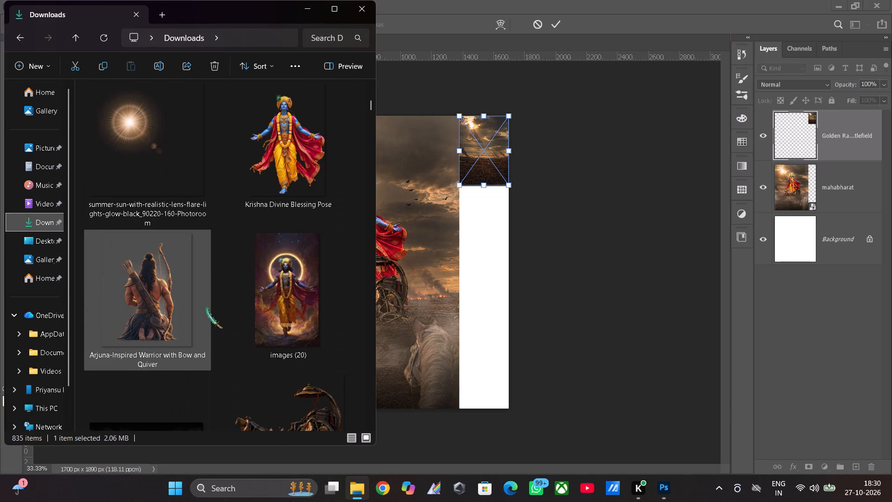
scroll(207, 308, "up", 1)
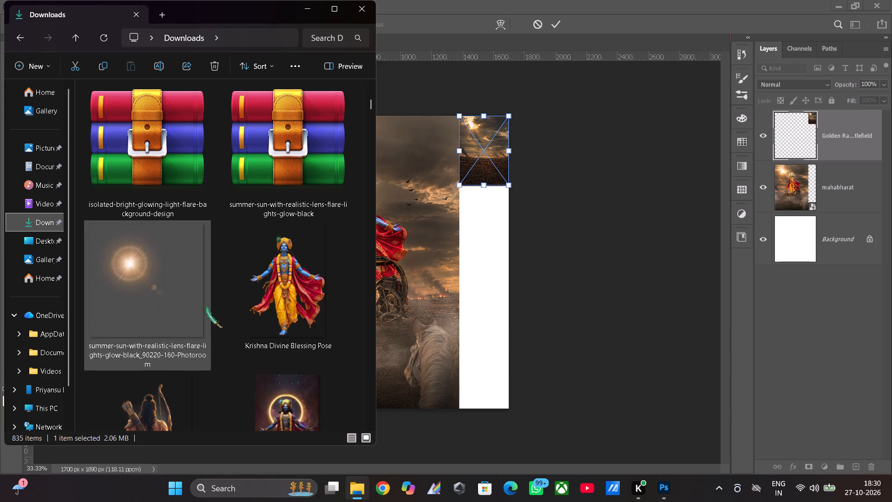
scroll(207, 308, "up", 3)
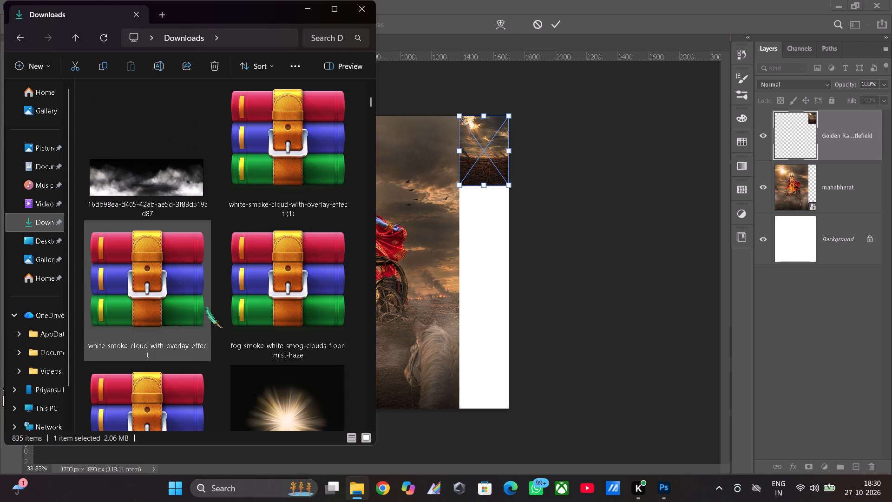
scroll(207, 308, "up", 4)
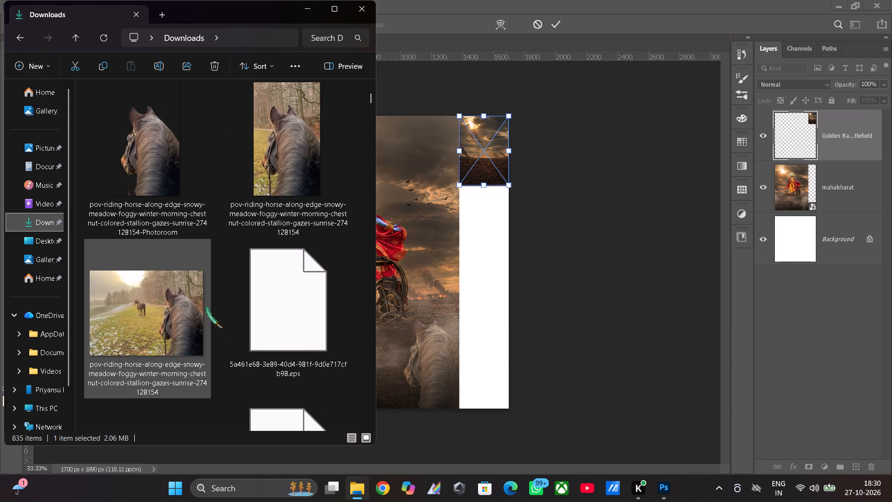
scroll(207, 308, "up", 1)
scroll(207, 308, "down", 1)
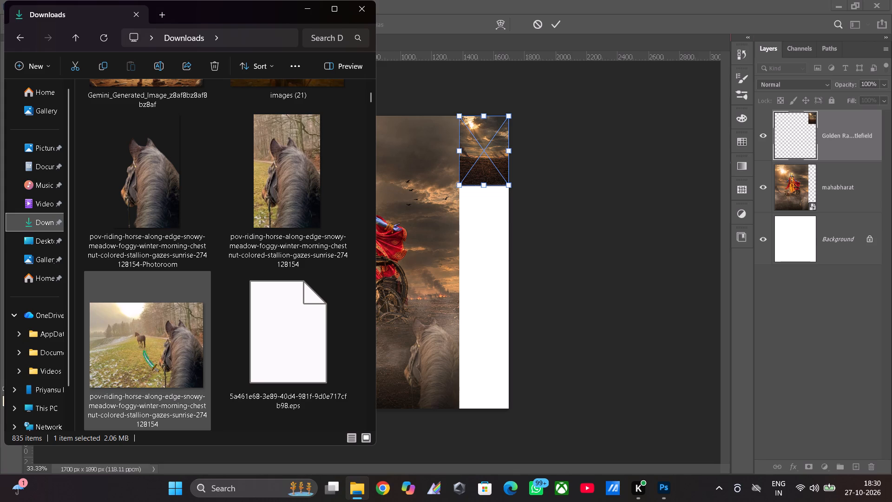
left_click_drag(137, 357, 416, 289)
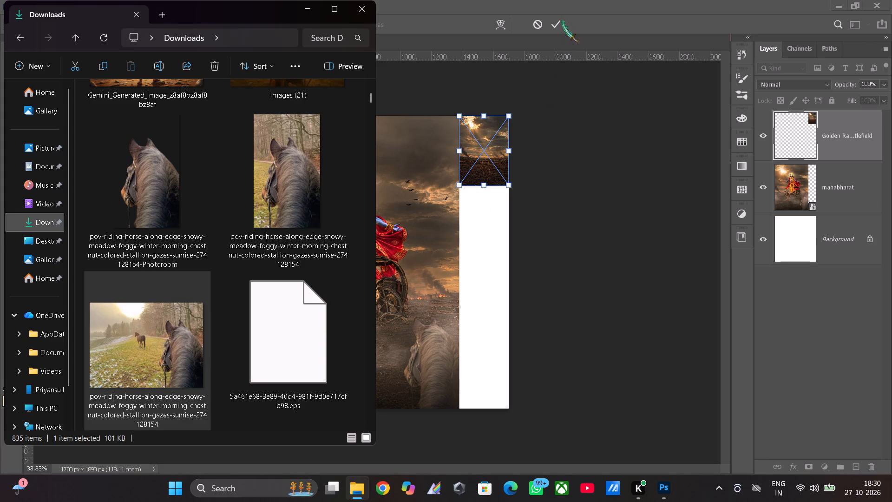
Commit the placement of the battlefield image at the top of the white strip.
left_click(557, 21)
left_click(555, 21)
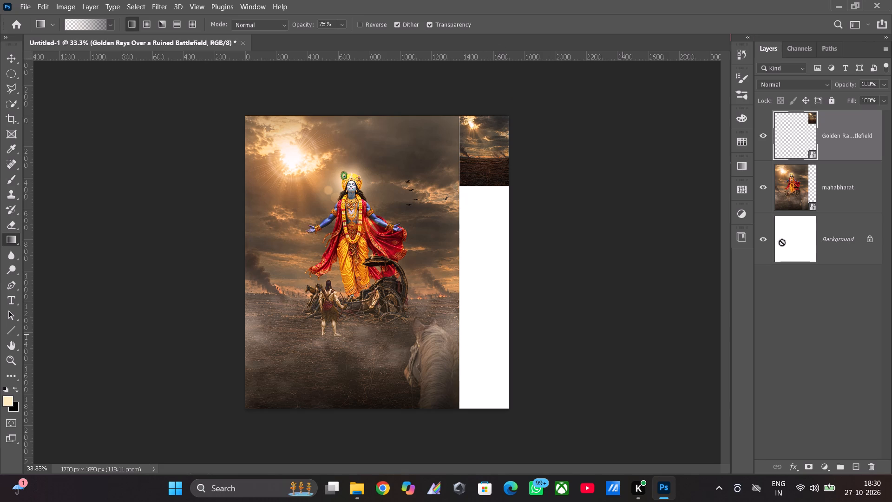
left_click(805, 123)
left_click(501, 168)
left_click(460, 190)
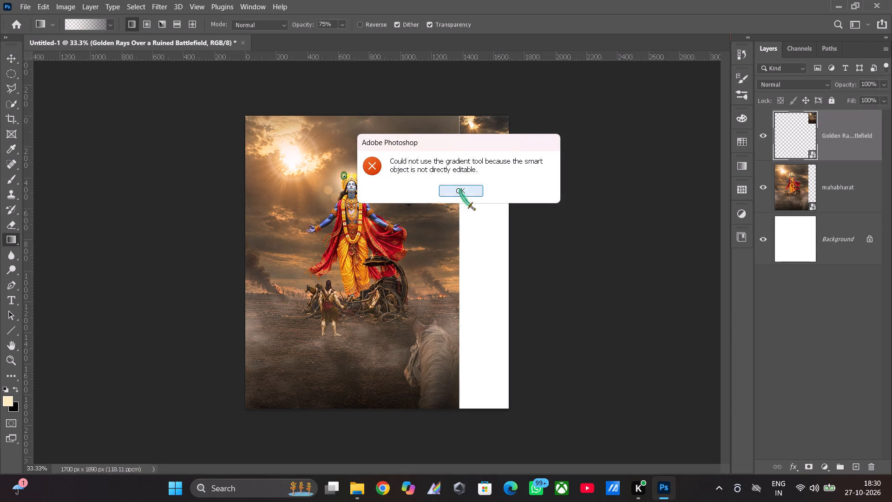
Scale the battlefield image to about 7.54% and set it flush with the canvas top and the mahabharat image, at about X 1547 px, Y 234 px.
left_click(806, 128)
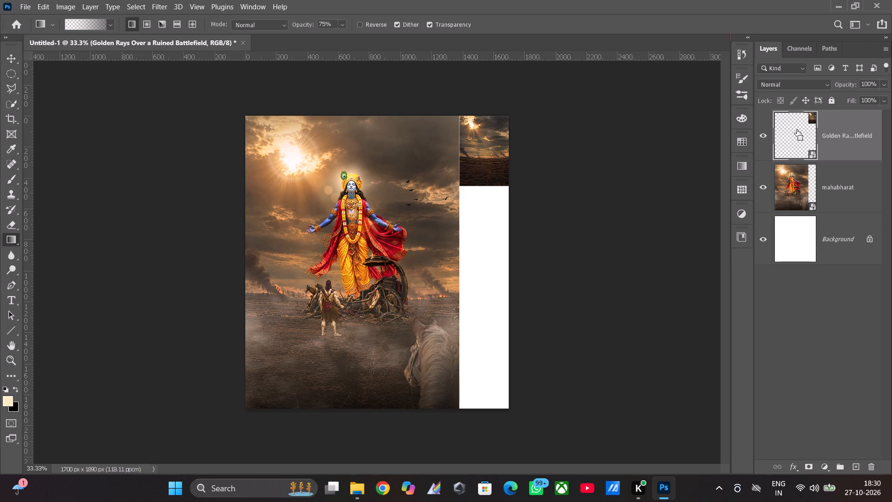
key("ctrl+t")
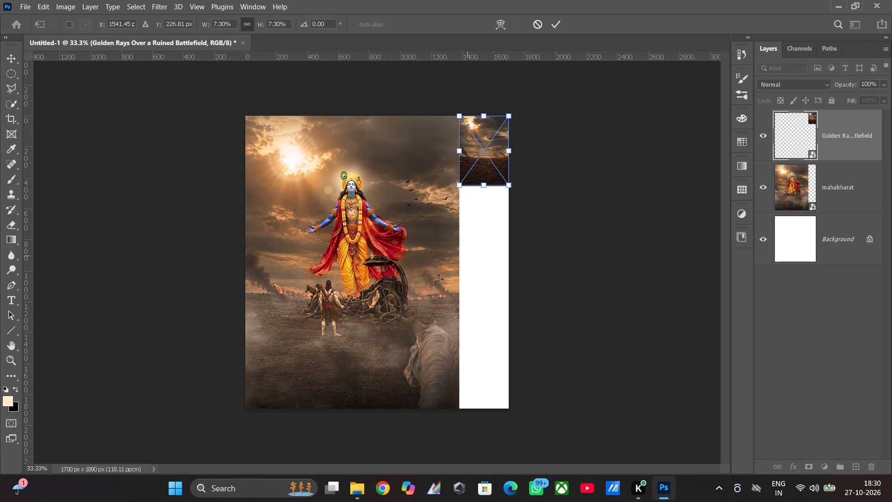
left_click_drag(511, 187, 515, 188)
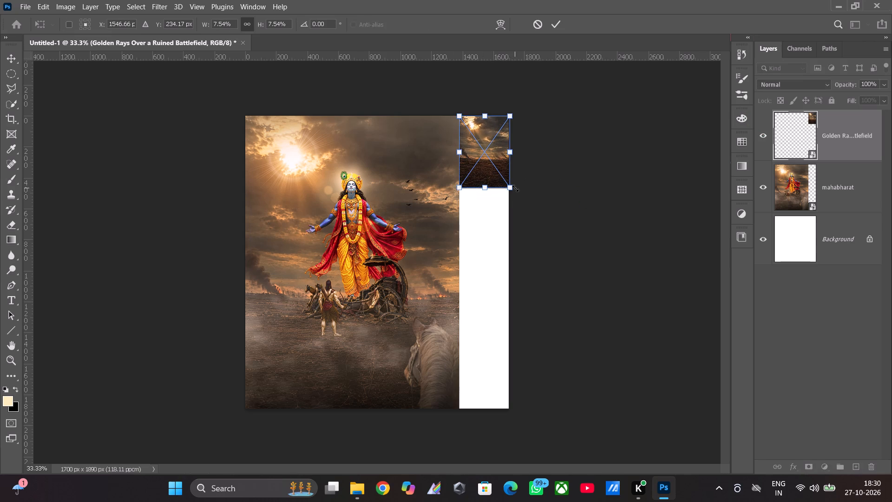
left_click_drag(500, 167, 498, 163)
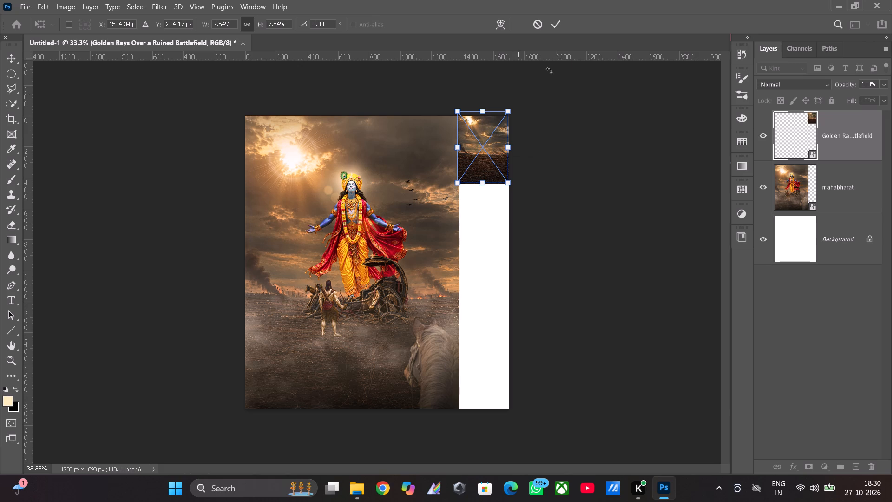
left_click(557, 24)
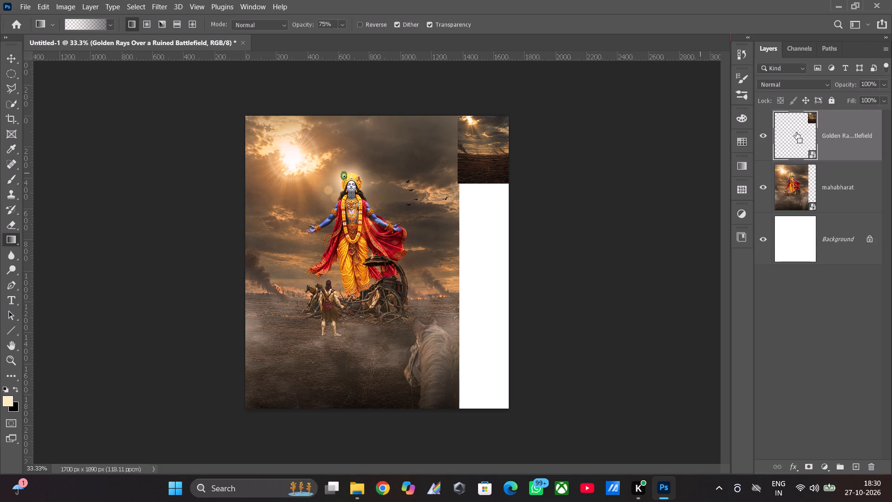
key("ctrl+t")
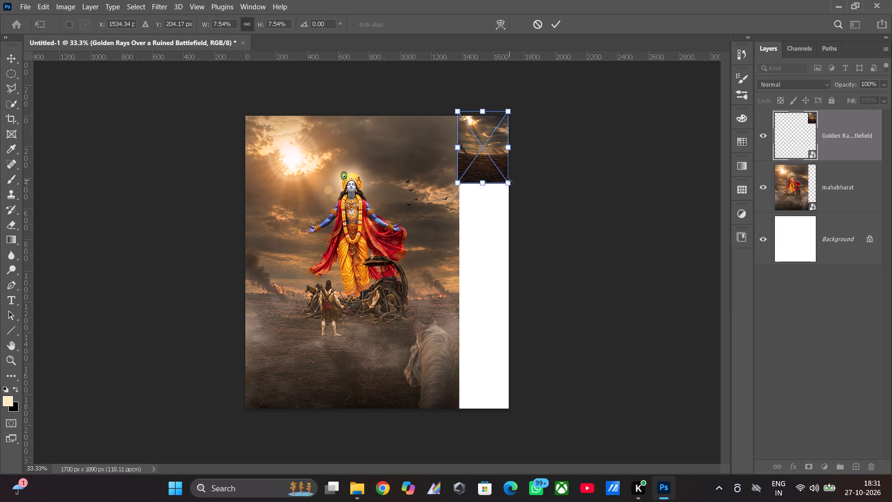
left_click(498, 168)
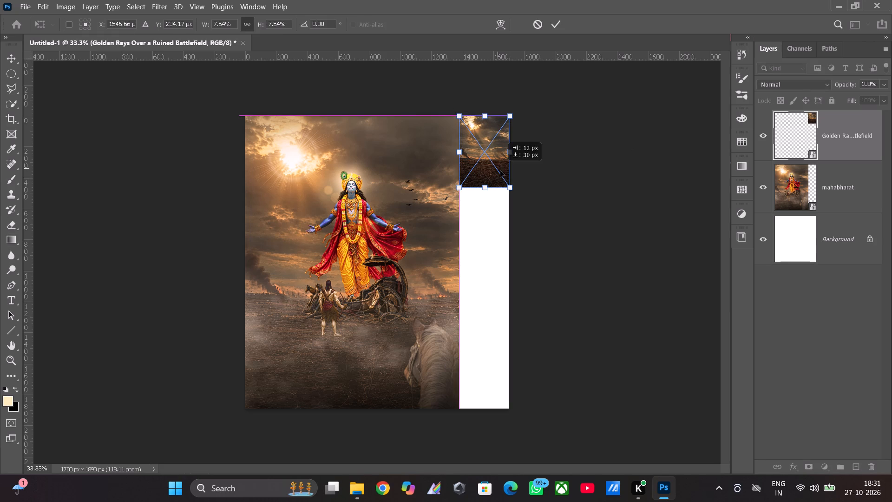
left_click(829, 328)
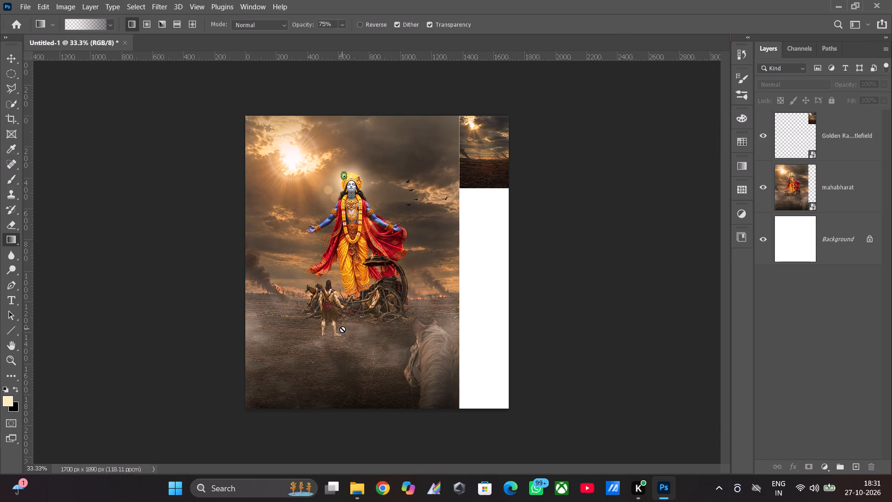
Place the portrait-format pov-riding-horse photo from the Downloads folder into the document.
left_click(360, 485)
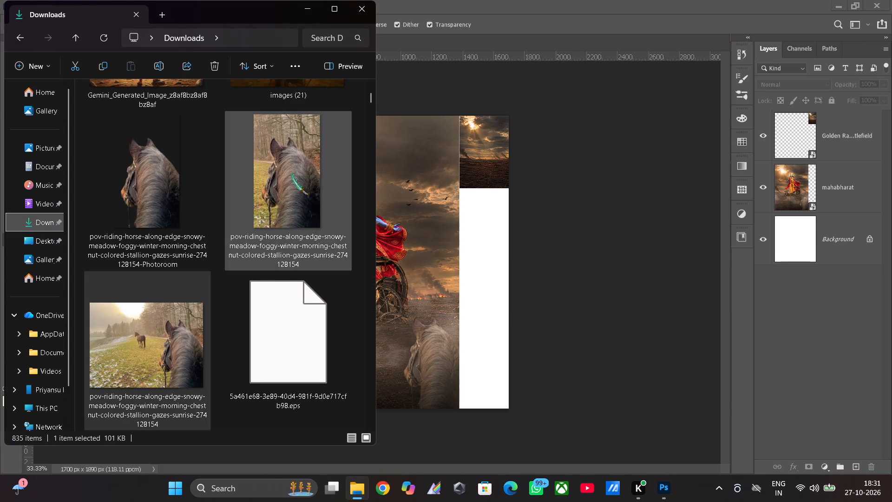
left_click_drag(283, 171, 536, 213)
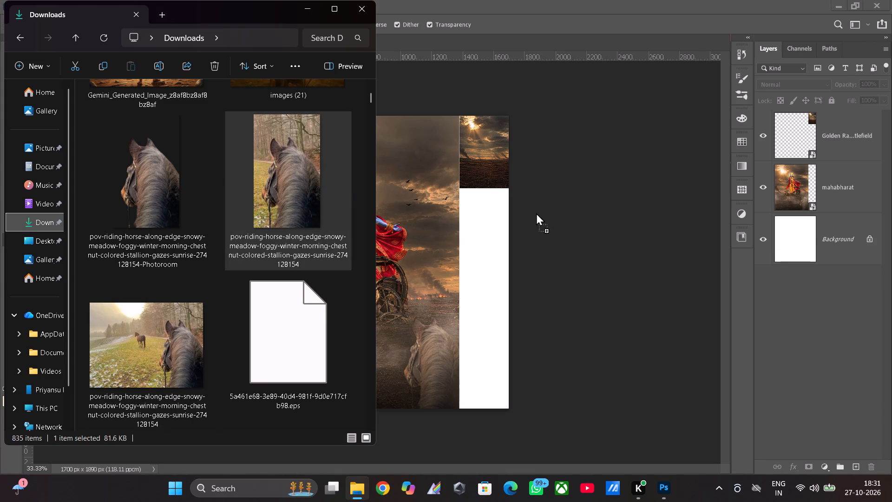
left_click_drag(536, 213, 446, 217)
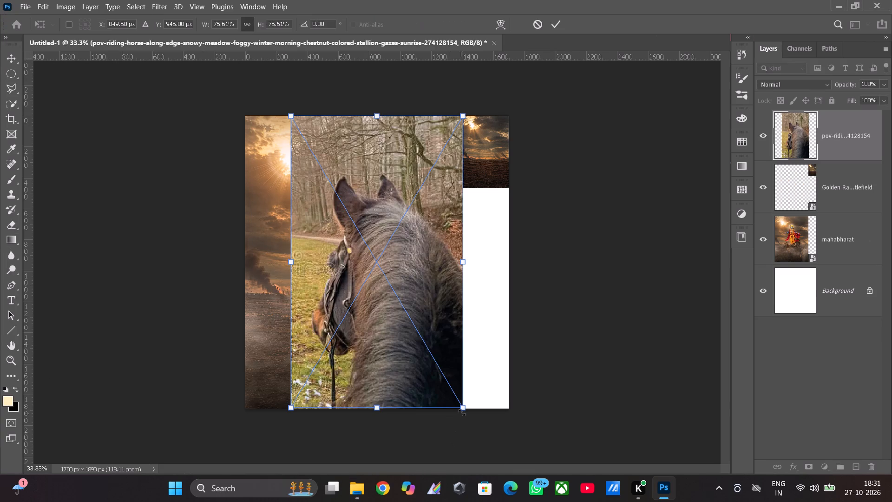
Scale the horse photo to about 22% and fit it across the white strip directly beneath the battlefield image.
left_click_drag(462, 407, 396, 166)
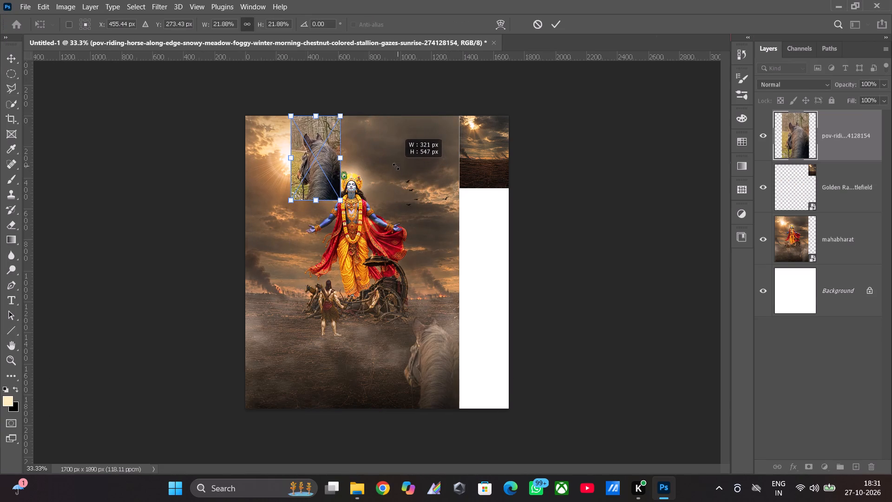
left_click_drag(396, 166, 395, 166)
left_click_drag(308, 155, 487, 224)
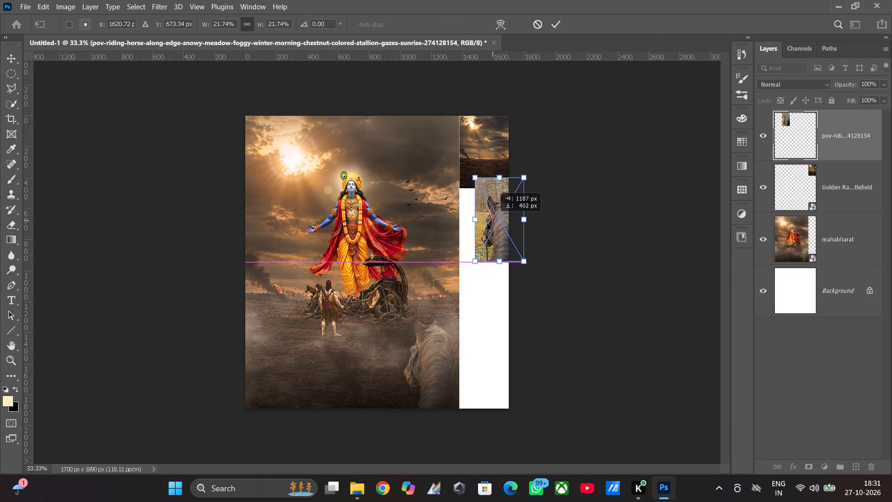
left_click_drag(487, 224, 477, 226)
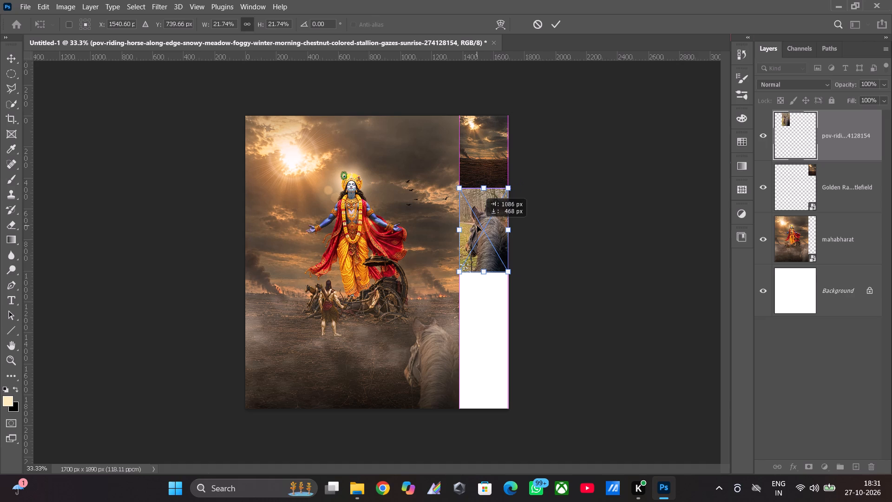
left_click_drag(477, 226, 470, 366)
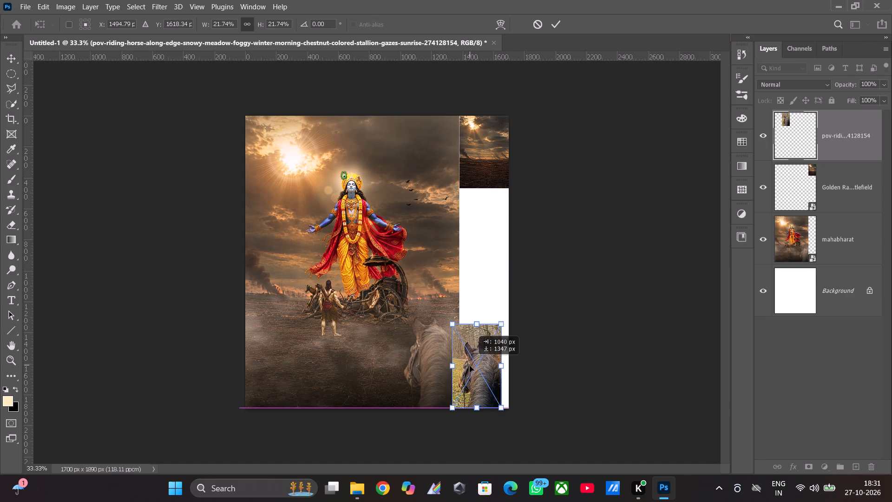
left_click_drag(470, 366, 472, 216)
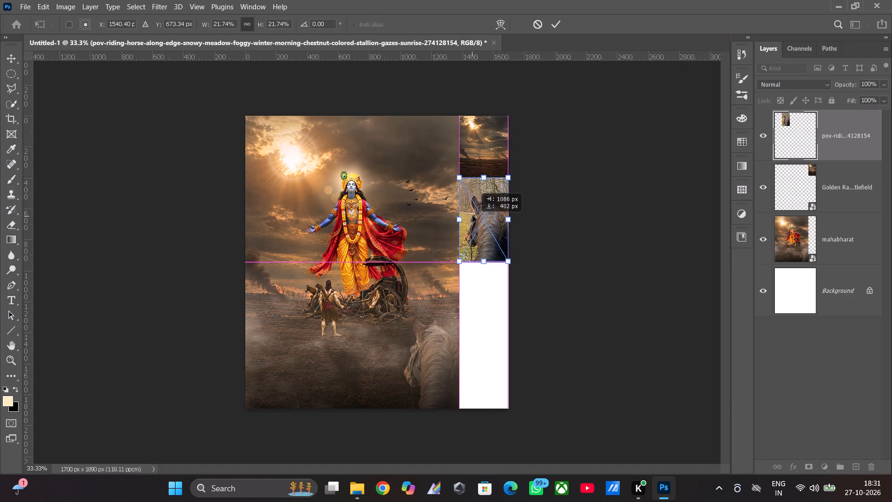
left_click_drag(472, 216, 473, 229)
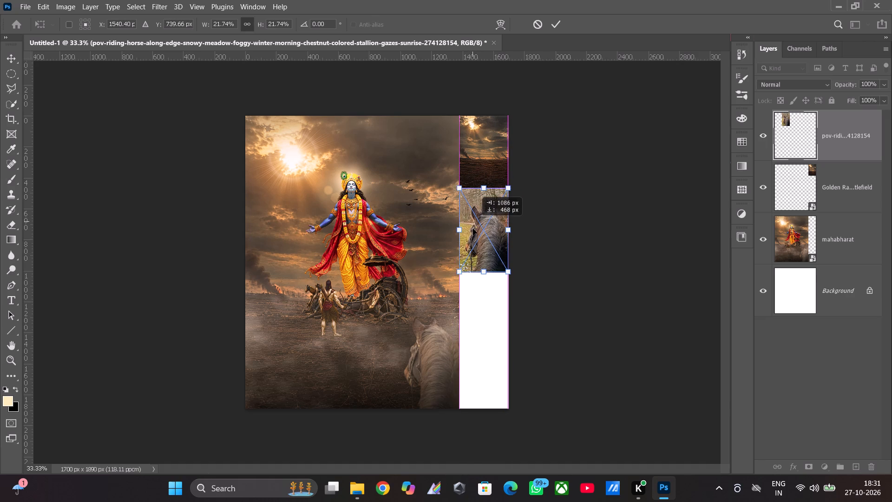
left_click_drag(473, 229, 473, 227)
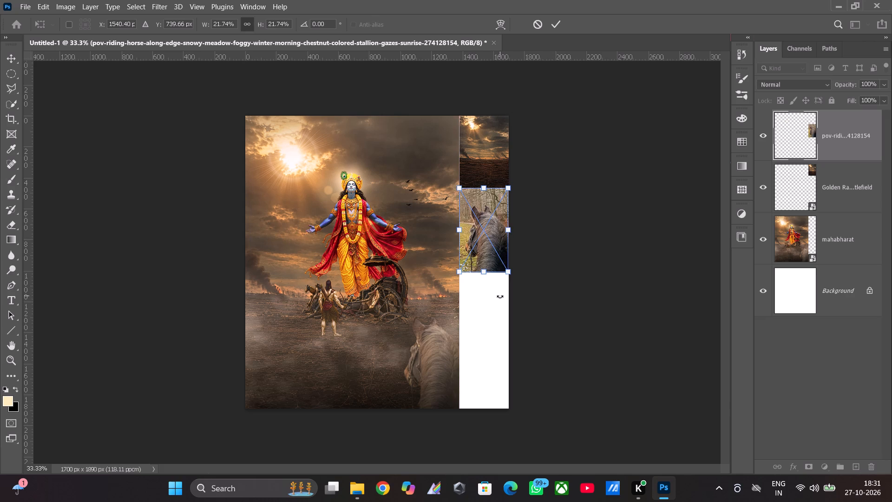
left_click_drag(507, 274, 505, 258)
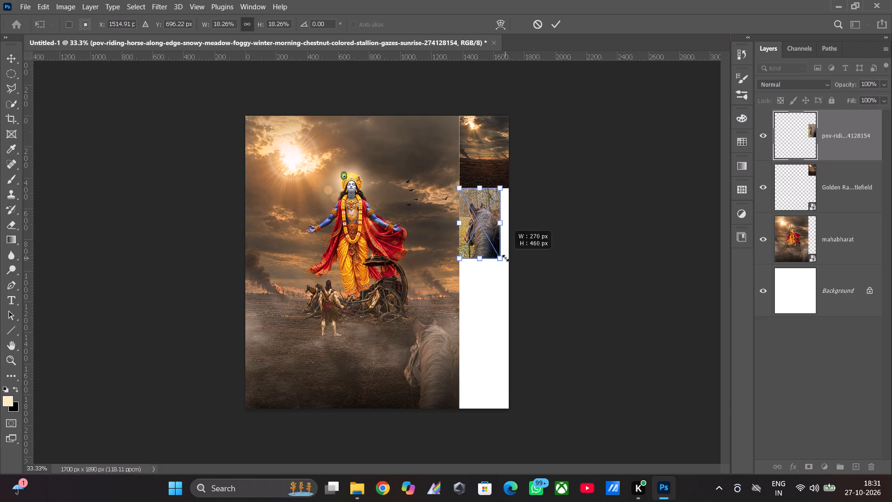
left_click_drag(505, 258, 516, 271)
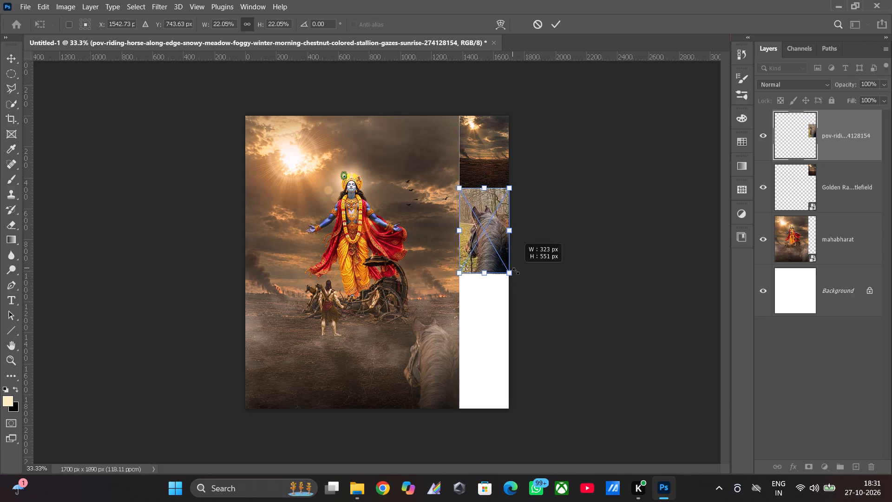
left_click_drag(516, 271, 516, 270)
Move the horse photo's layer below the Golden Rays battlefield layer, and select the battlefield layer.
left_click_drag(797, 123, 797, 188)
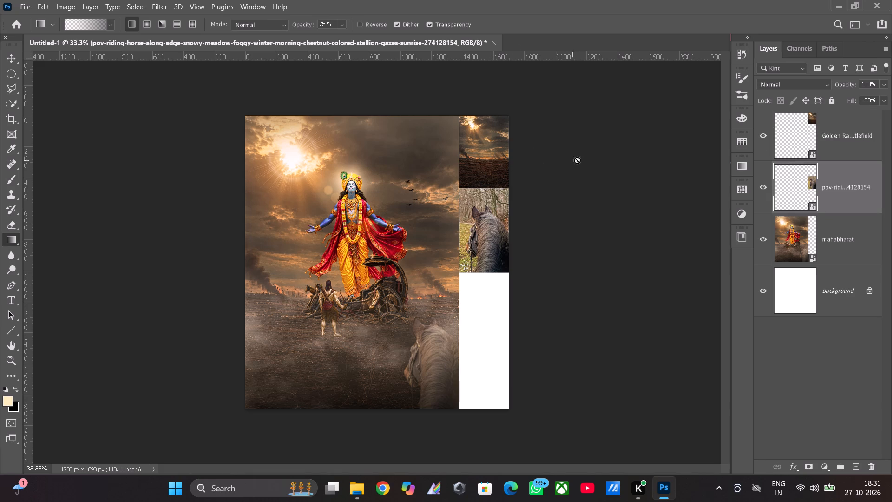
left_click(481, 140)
left_click(468, 190)
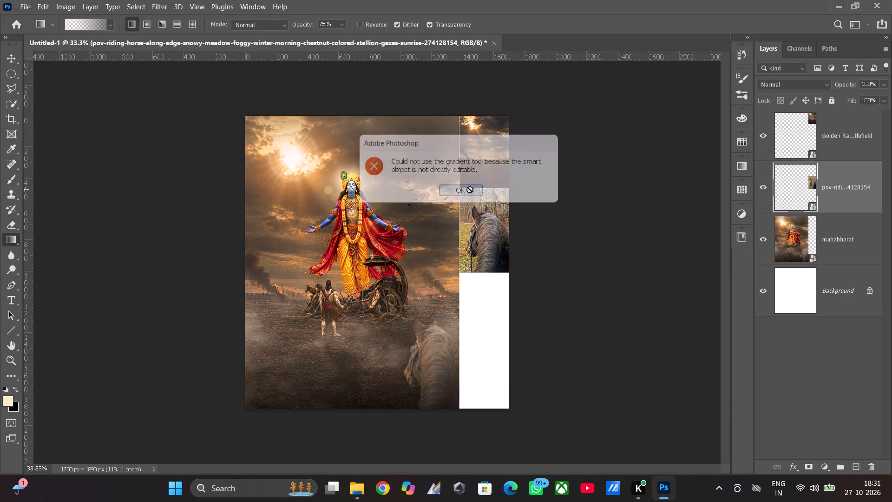
left_click(794, 140)
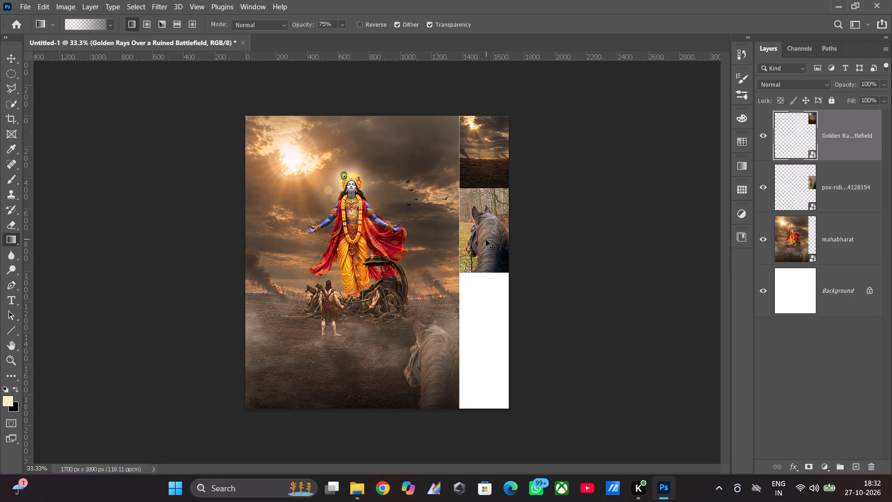
Move the horse photo up so it tucks partly under the battlefield image, at about X 1540 px, Y 641 px.
key("ctrl+t")
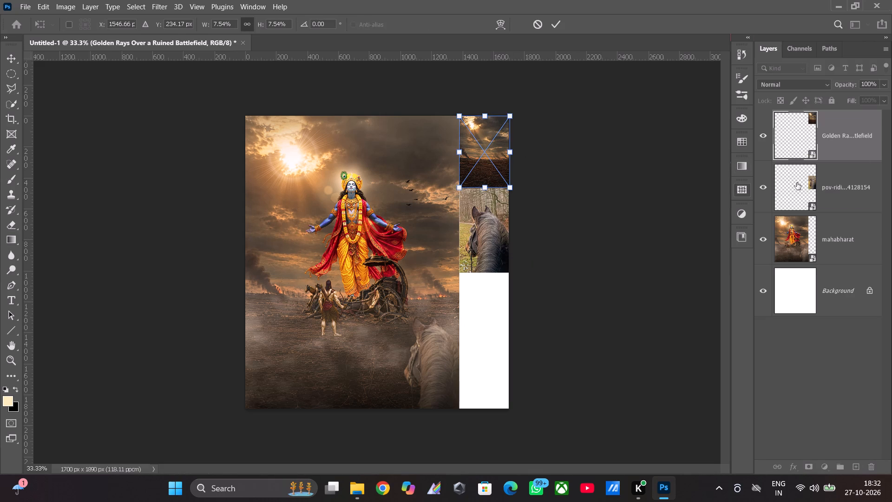
left_click(824, 188)
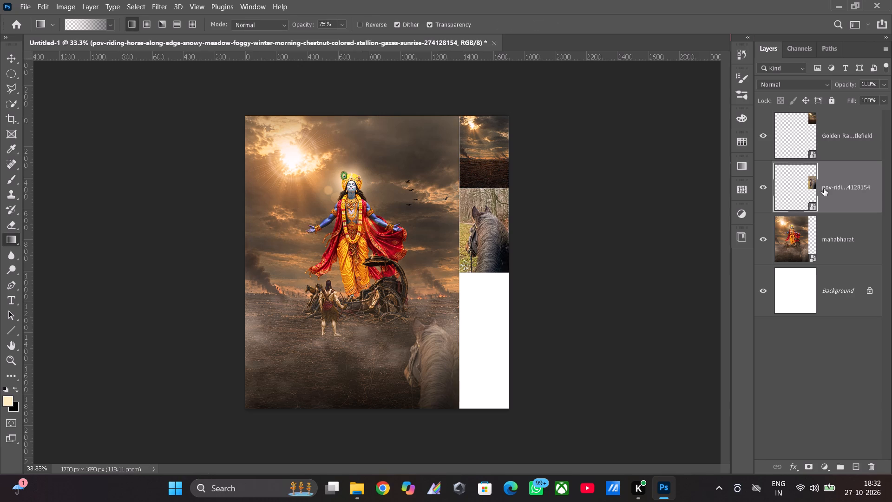
key("ctrl+t")
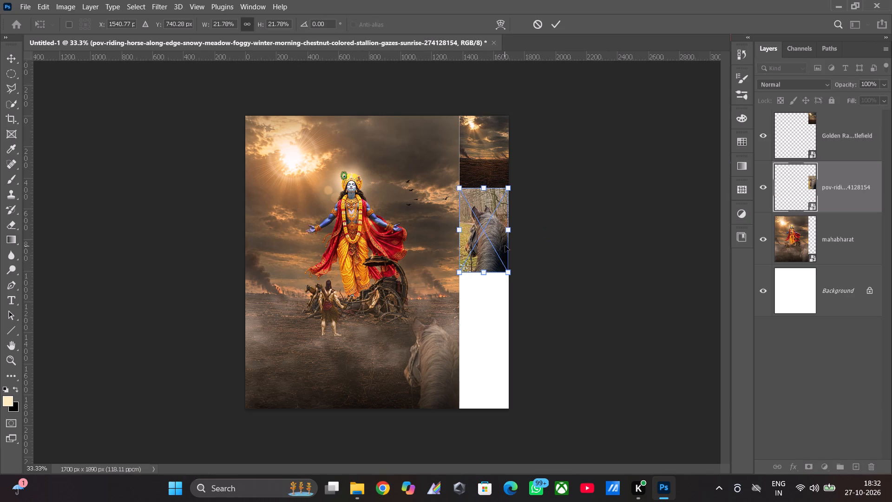
left_click_drag(500, 249, 500, 243)
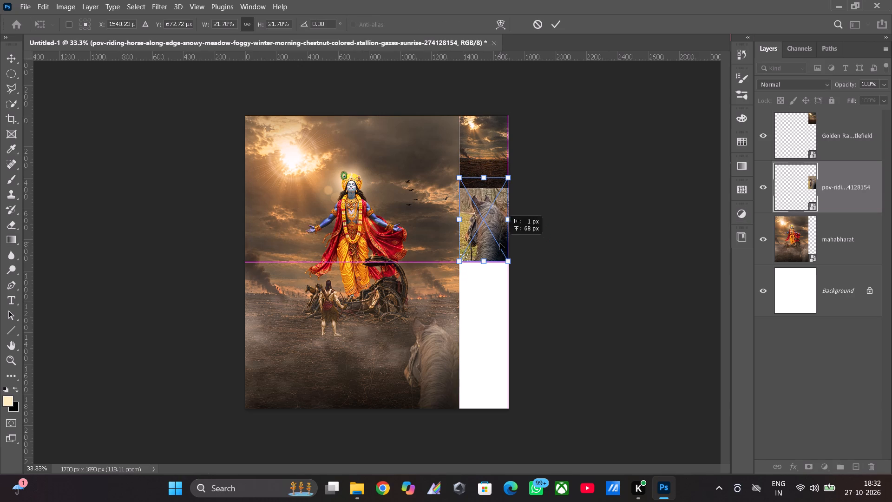
left_click_drag(500, 243, 500, 240)
left_click_drag(500, 240, 500, 234)
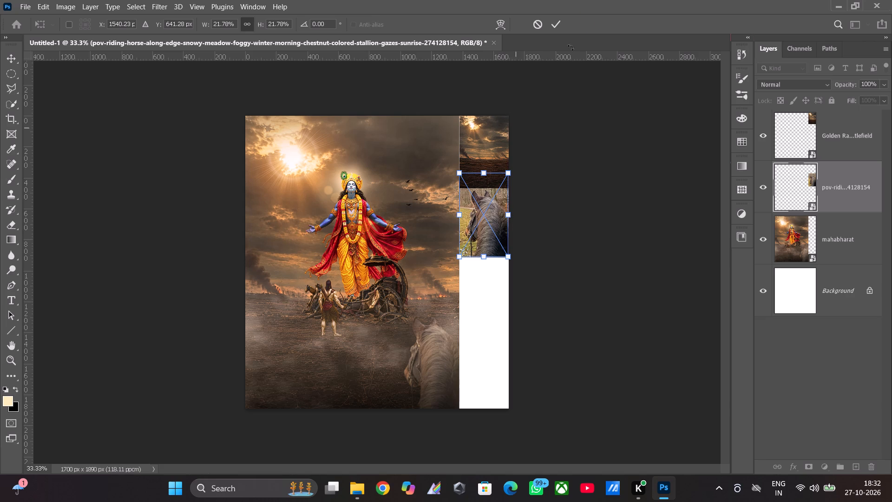
left_click(555, 22)
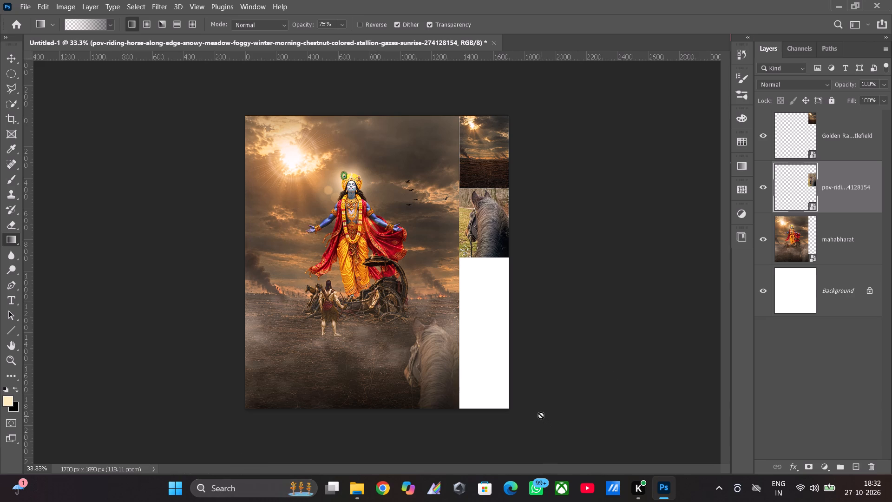
Shift the Golden Rays battlefield image sideways to about X 1540 px so it covers the full strip width, and deselect the layers.
left_click(805, 132)
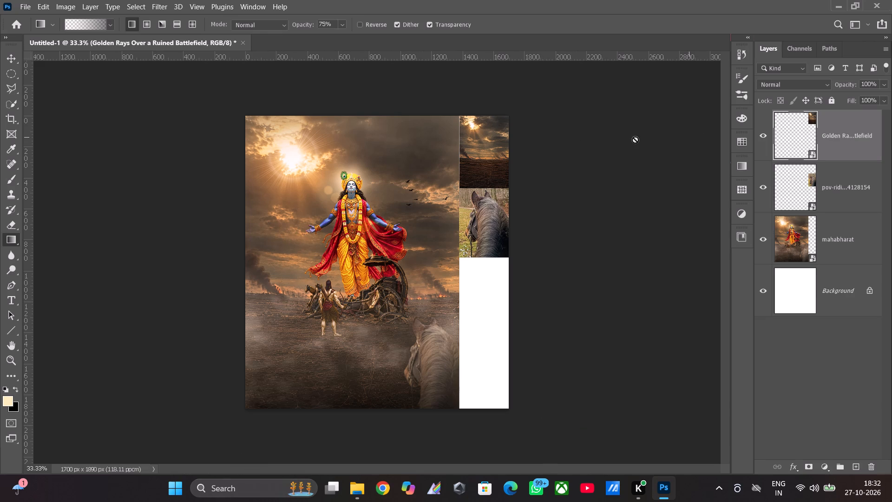
key("ctrl+t")
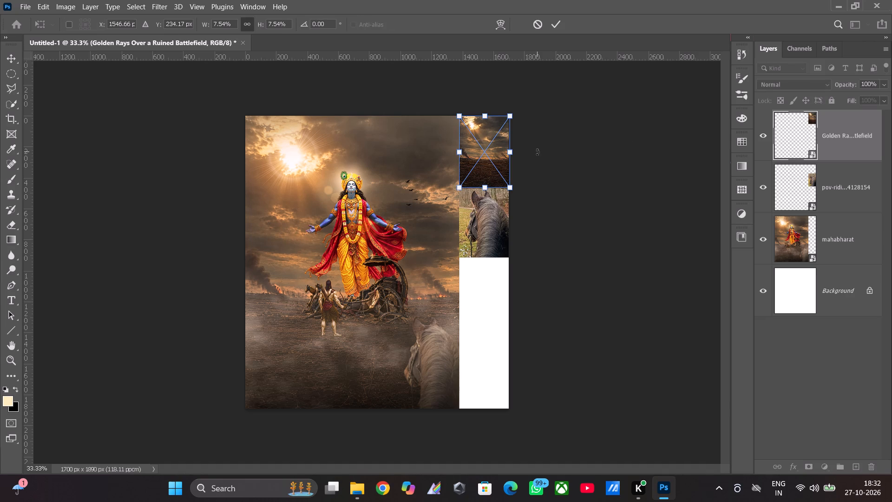
left_click(506, 159)
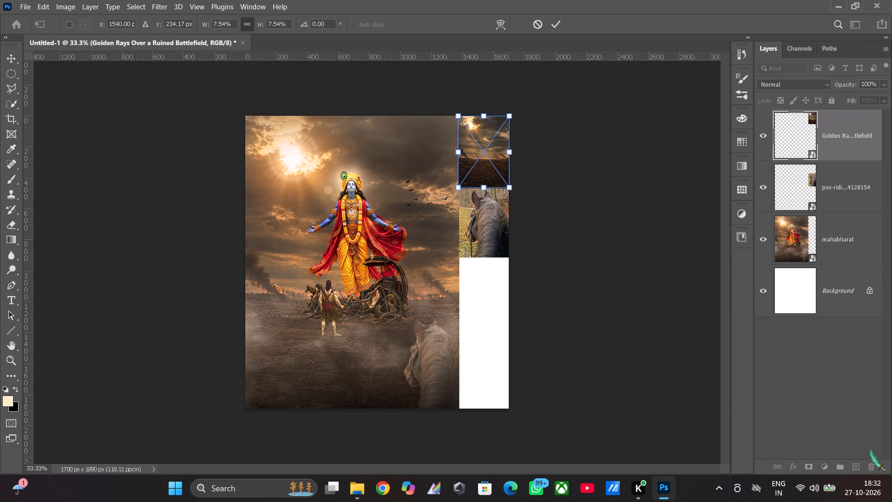
left_click(827, 381)
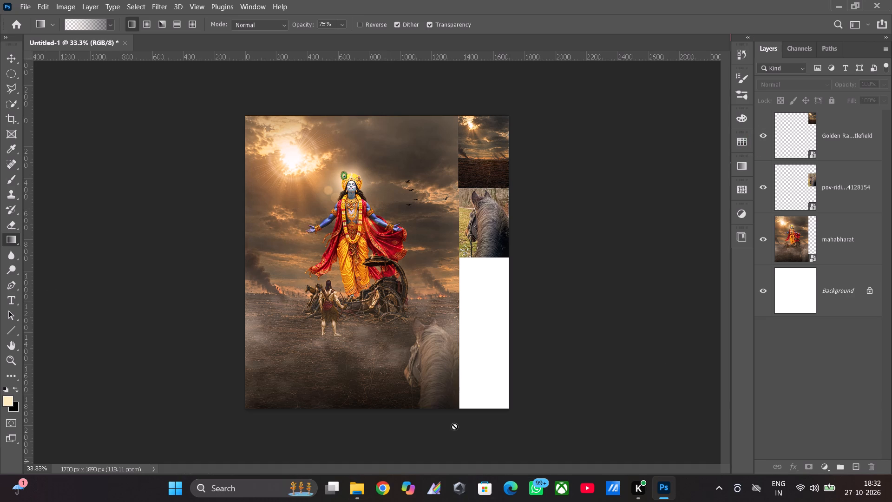
Place the Krishna Divine Blessing Pose image from the Downloads folder into the document.
left_click(361, 486)
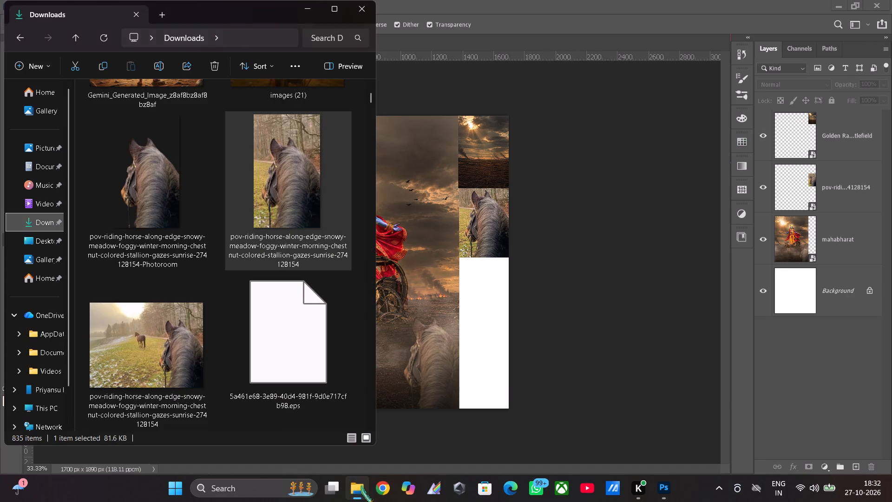
scroll(222, 343, "up", 2)
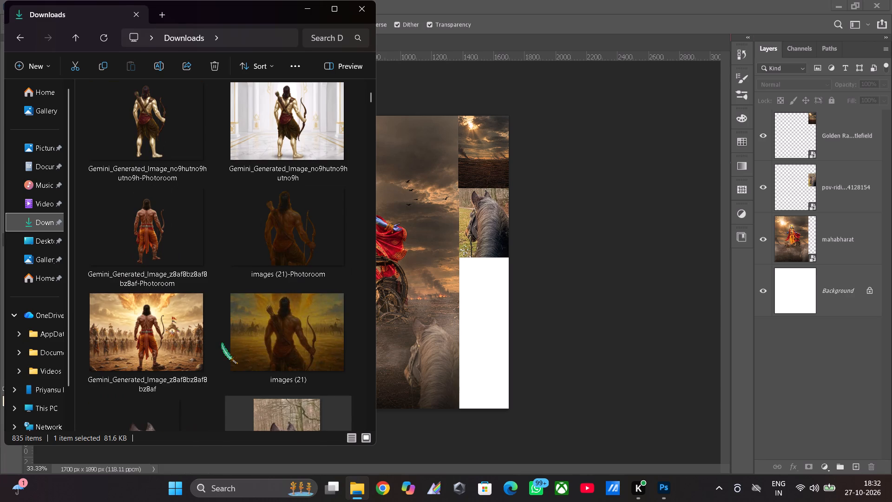
scroll(222, 343, "down", 1)
scroll(222, 343, "up", 3)
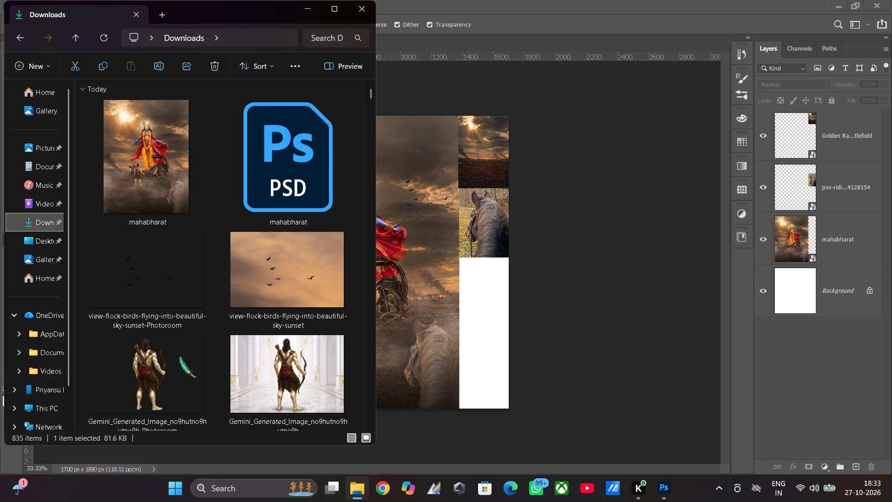
scroll(180, 357, "down", 2)
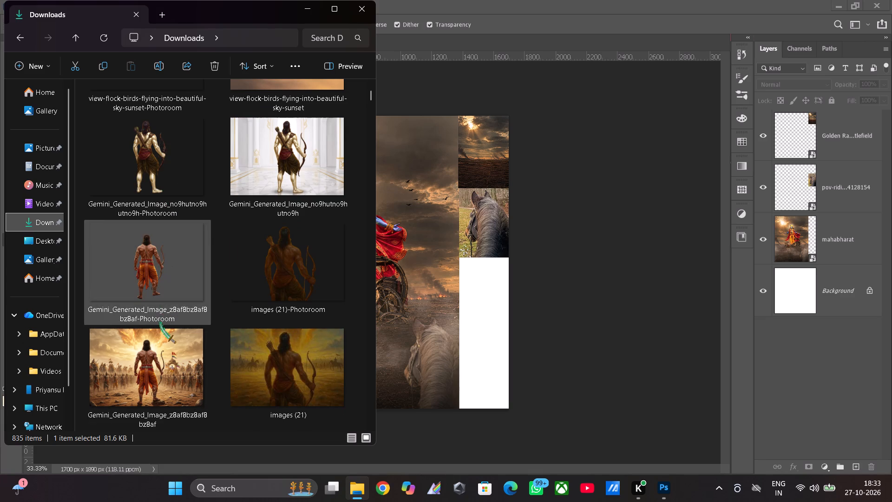
scroll(160, 323, "down", 5)
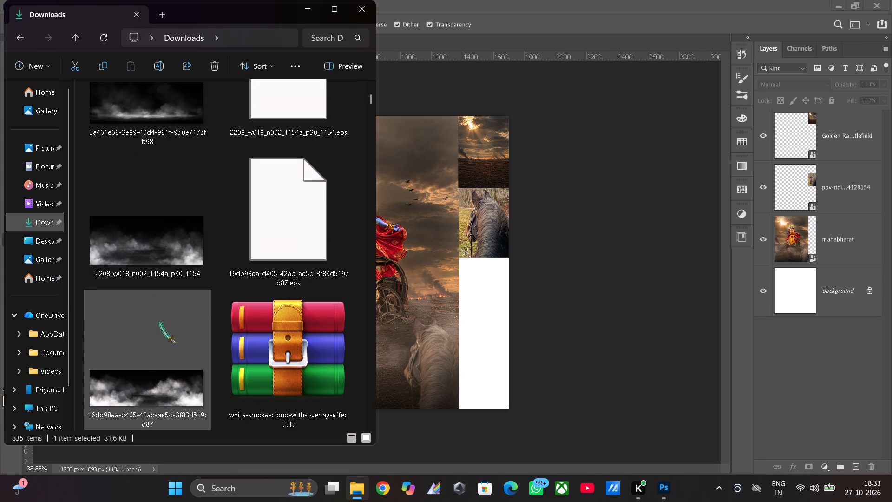
scroll(160, 323, "up", 1)
scroll(160, 323, "down", 2)
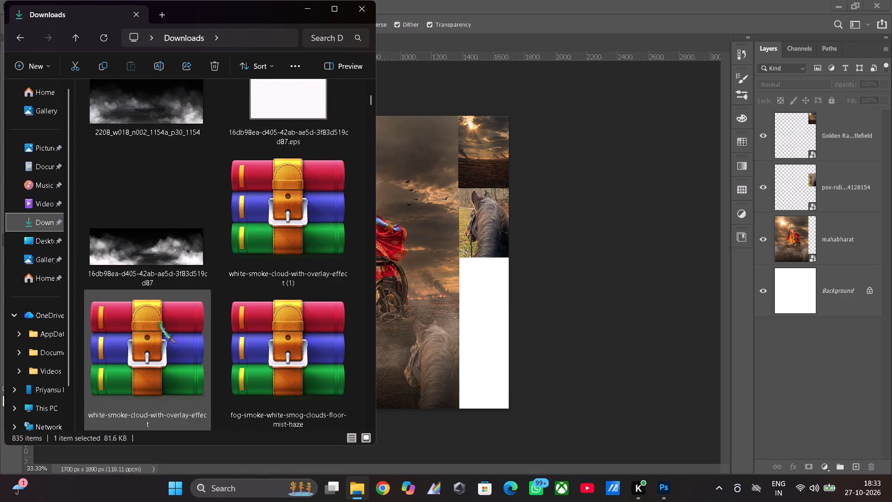
scroll(160, 323, "down", 3)
scroll(160, 323, "up", 1)
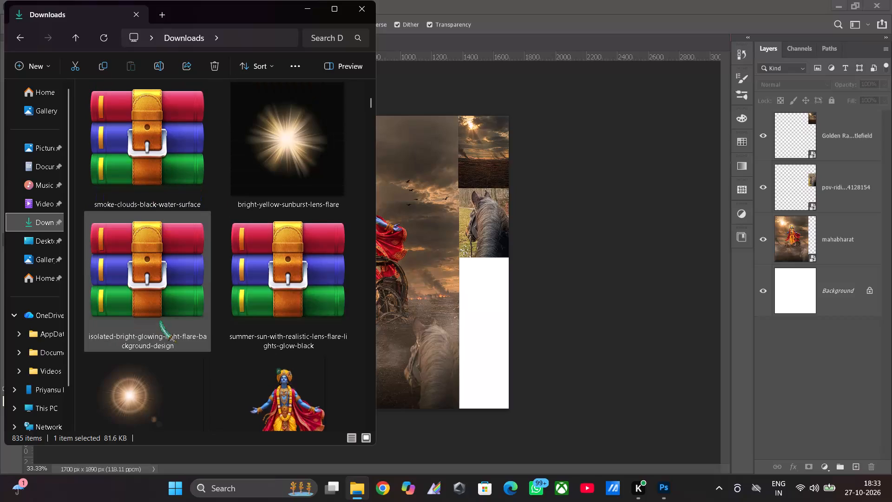
scroll(160, 320, "down", 1)
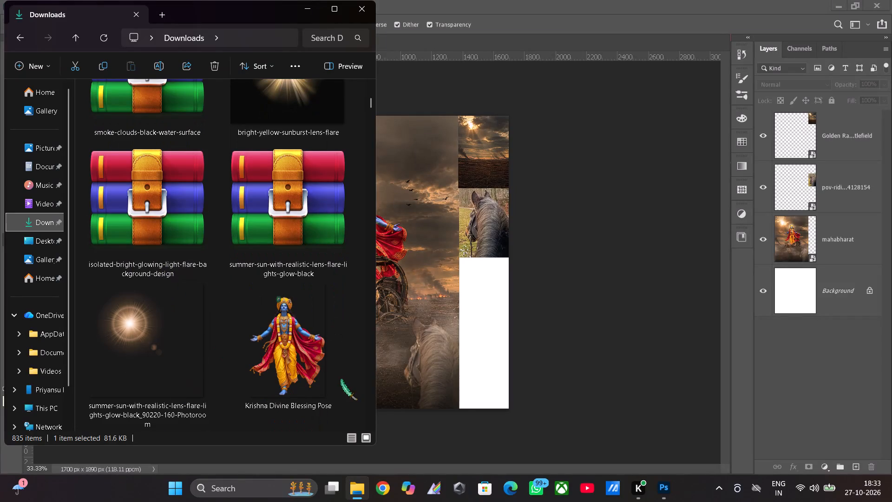
left_click_drag(272, 351, 418, 304)
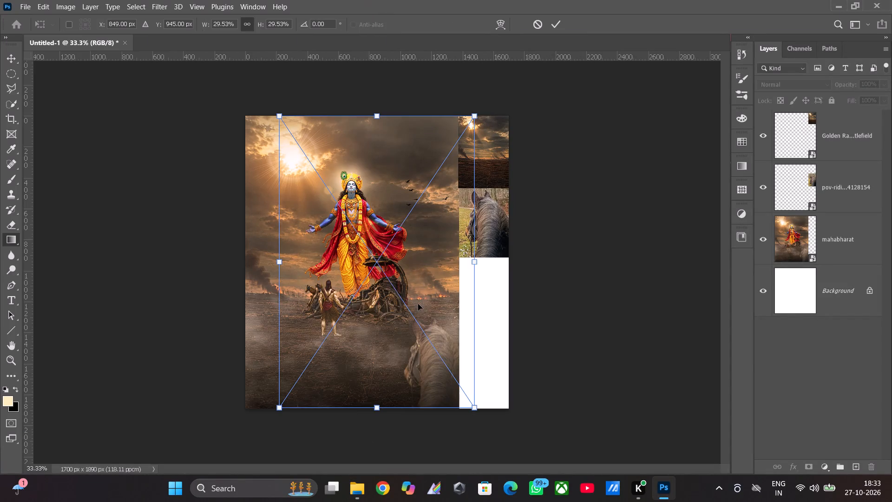
Scale the Krishna figure to about 4.17% and set it in the white strip directly beneath the horse photo, at about X 1470 px, Y 1047 px.
left_click_drag(473, 407, 347, 185)
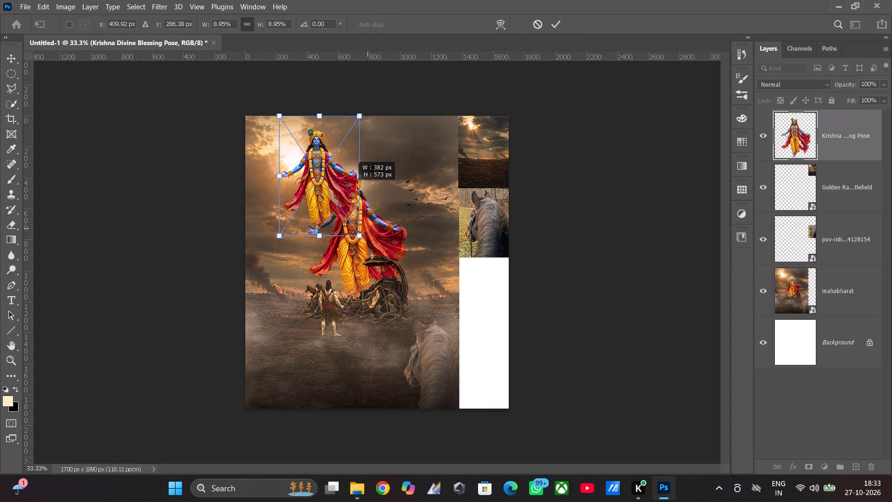
left_click_drag(347, 185, 325, 143)
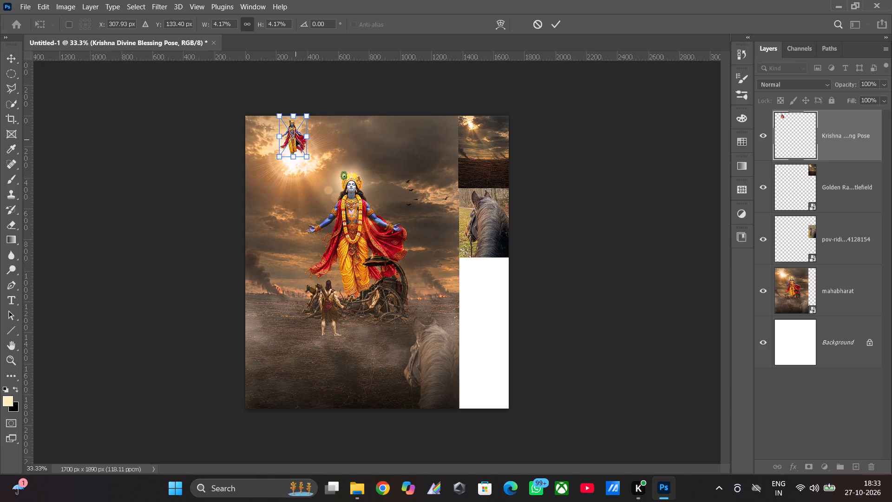
left_click_drag(296, 140, 479, 281)
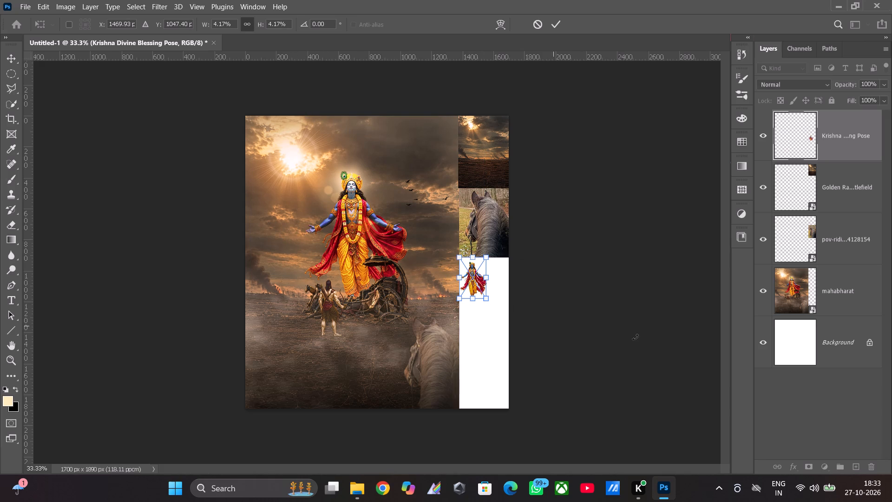
left_click(816, 382)
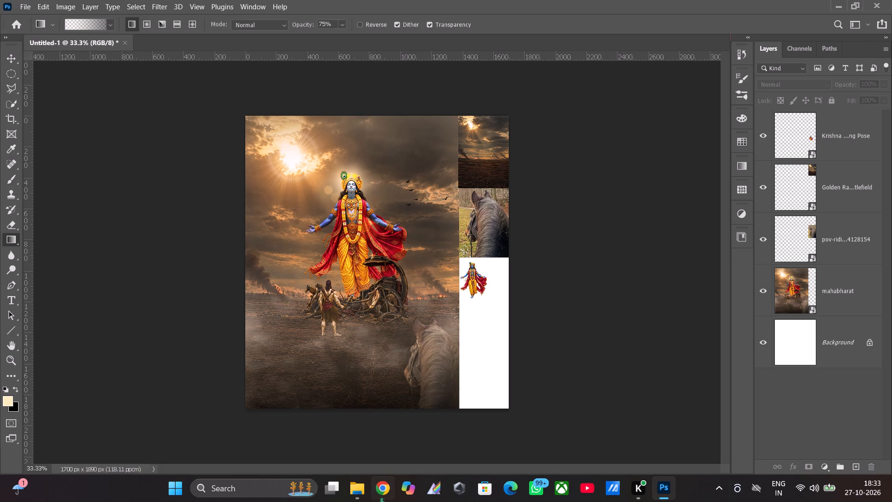
Place the view-flock-birds Photoroom cutout from the Downloads folder into the document.
left_click(360, 495)
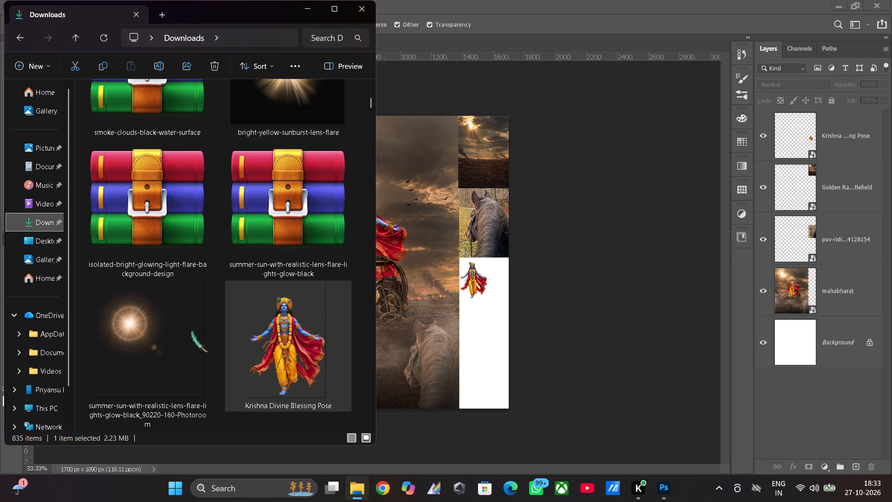
scroll(192, 332, "up", 2)
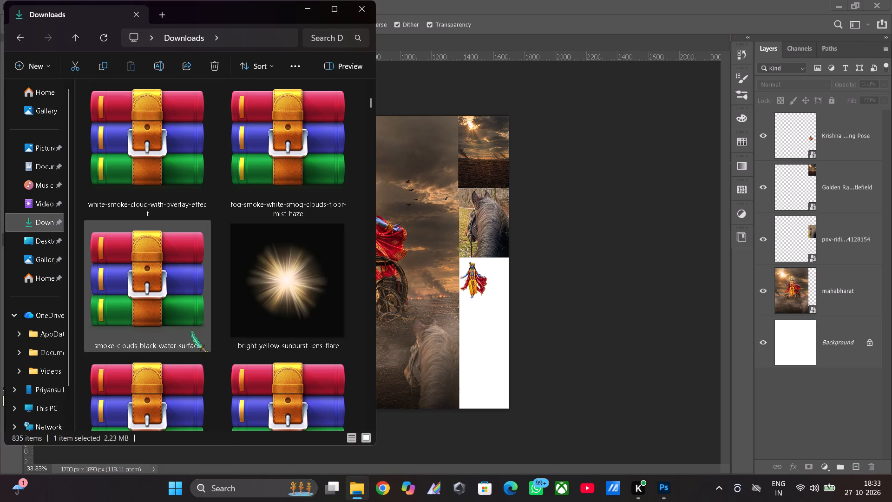
scroll(192, 332, "up", 1)
scroll(192, 332, "down", 2)
scroll(192, 332, "up", 2)
scroll(192, 332, "down", 1)
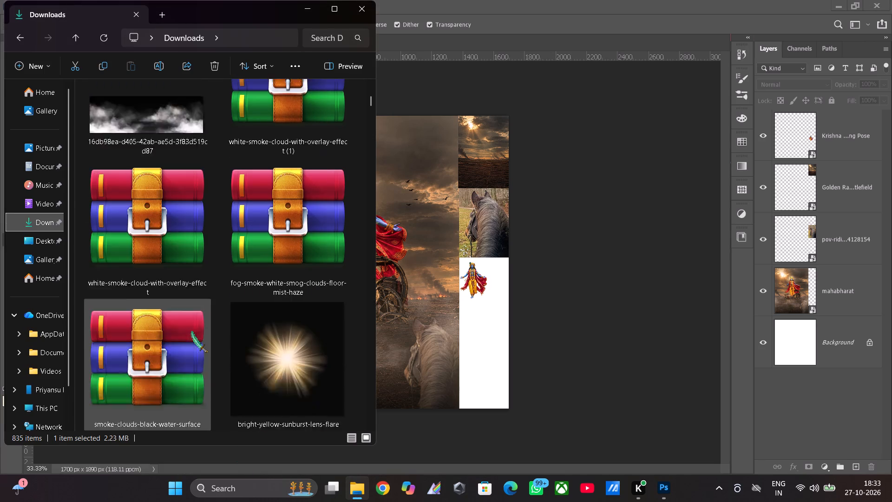
scroll(192, 332, "down", 5)
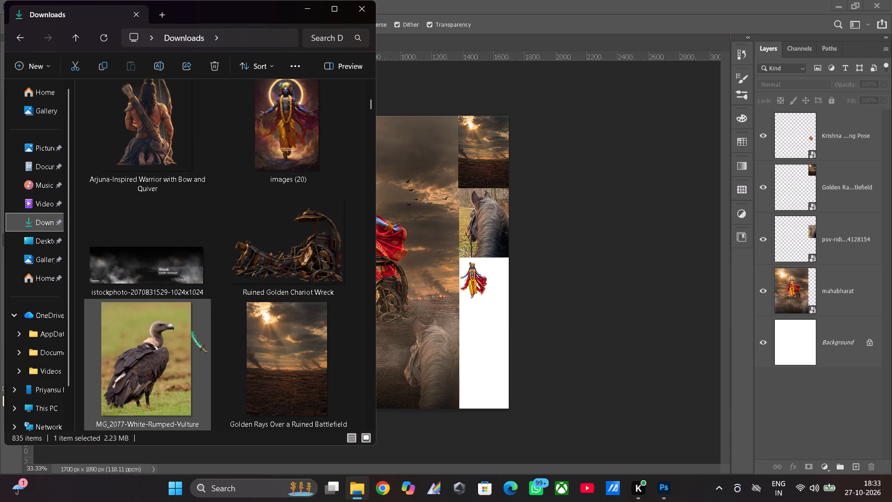
scroll(192, 332, "down", 1)
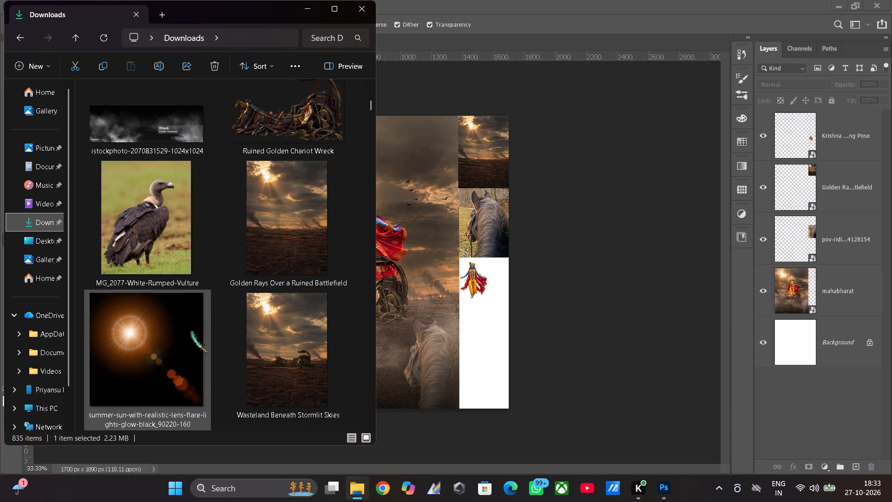
scroll(192, 332, "up", 6)
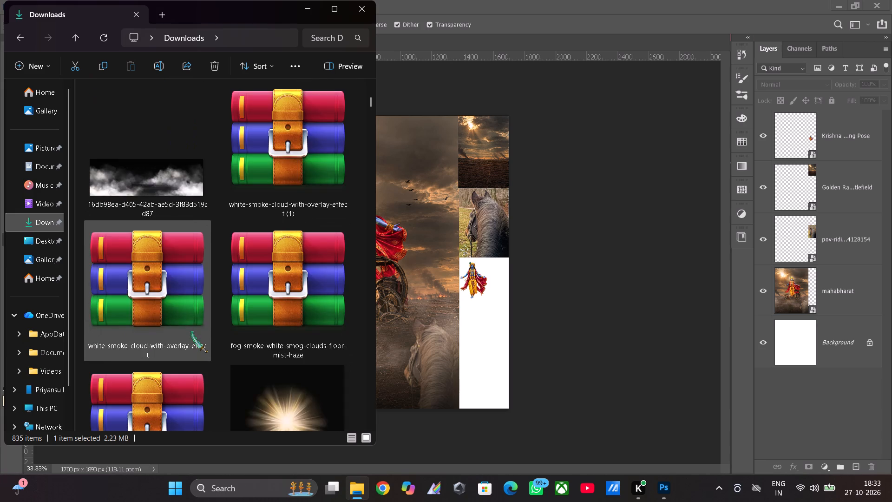
scroll(192, 332, "up", 8)
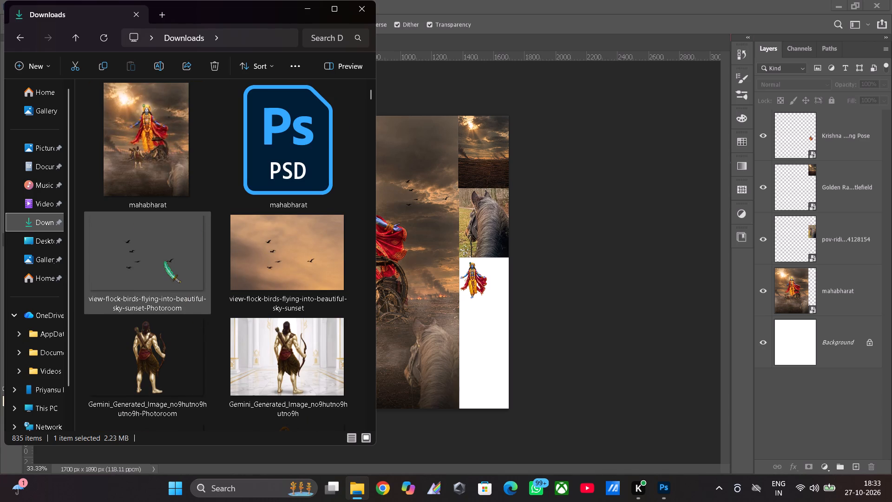
left_click_drag(162, 260, 634, 271)
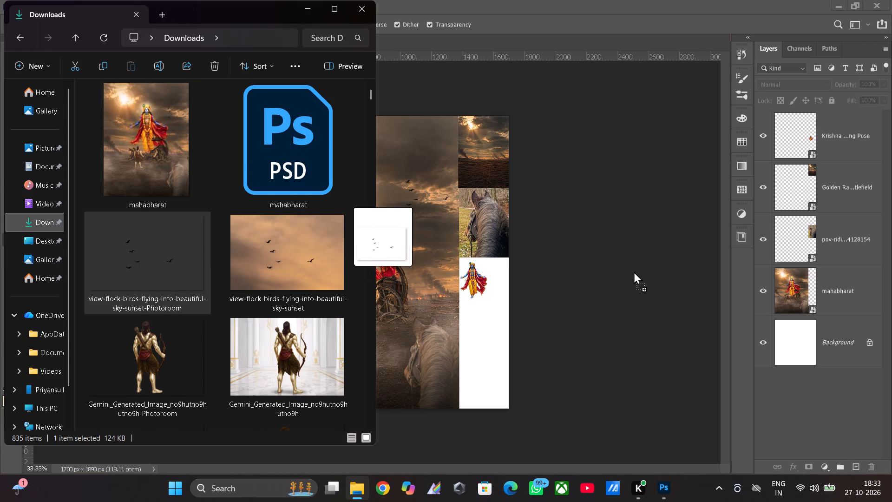
left_click_drag(634, 271, 428, 289)
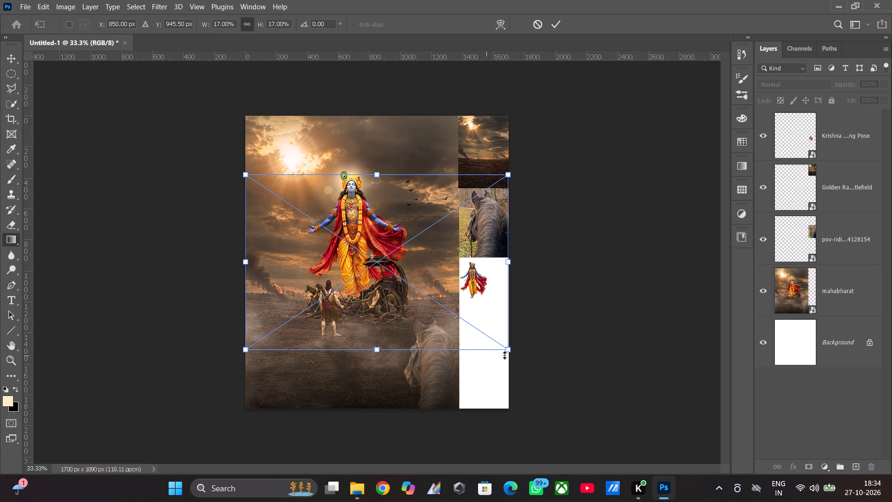
Scale down the flying-birds cutout and set it in the white strip beside the small Krishna figure, just beneath the horse photo.
left_click_drag(507, 349, 289, 259)
left_click_drag(286, 215, 502, 288)
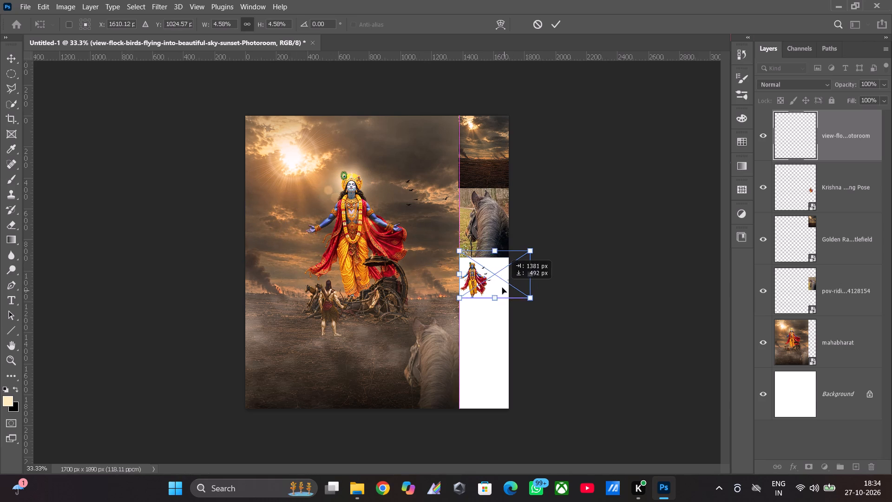
left_click_drag(502, 288, 484, 329)
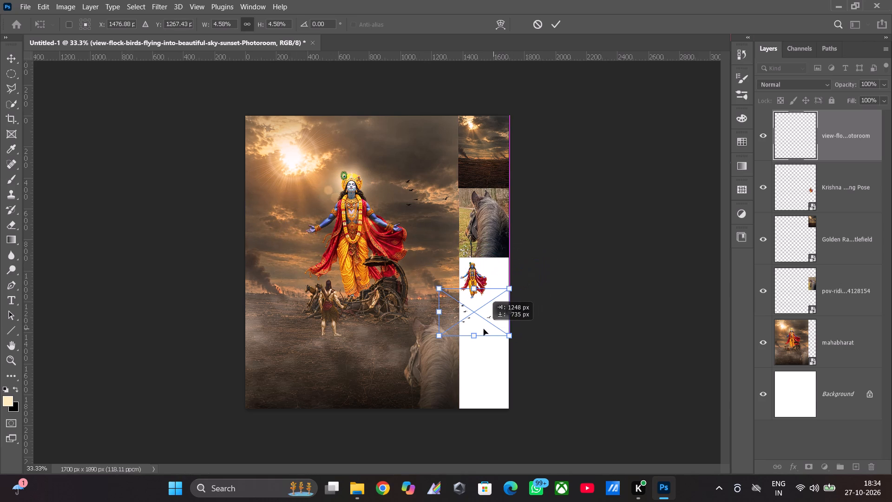
left_click_drag(484, 329, 485, 328)
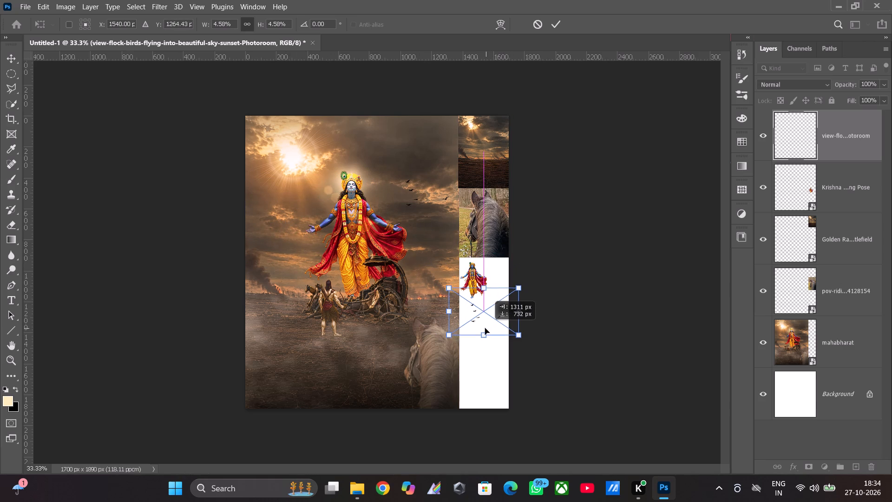
left_click_drag(485, 328, 487, 328)
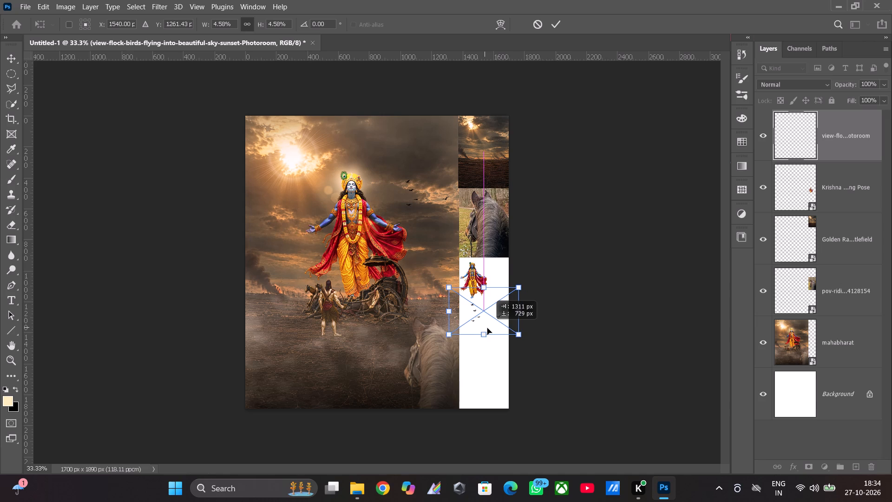
left_click_drag(487, 328, 511, 291)
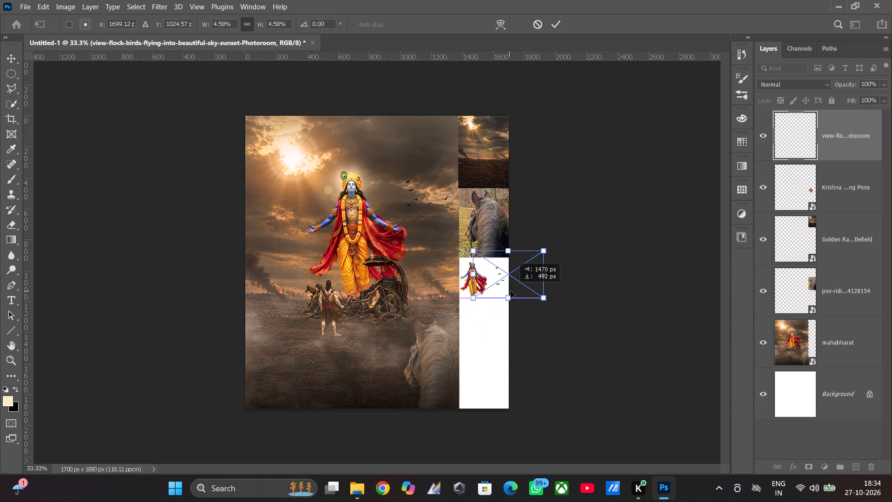
left_click_drag(511, 291, 511, 290)
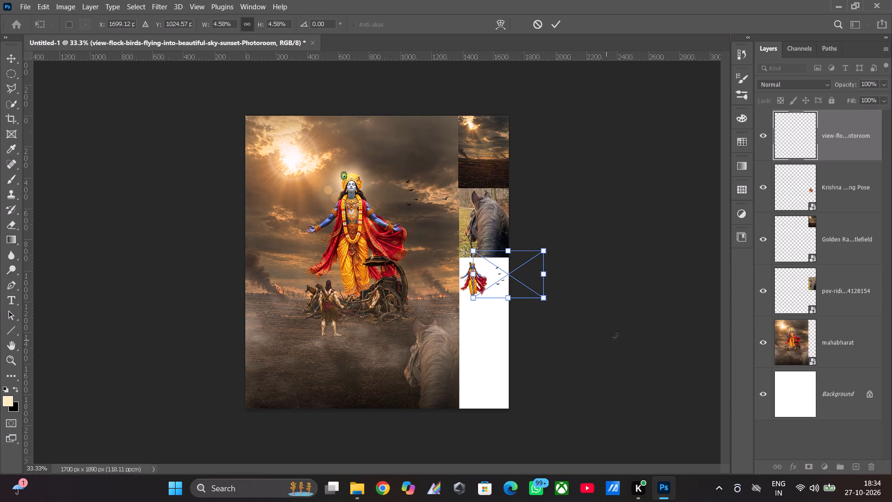
left_click(615, 334)
left_click_drag(546, 300, 533, 297)
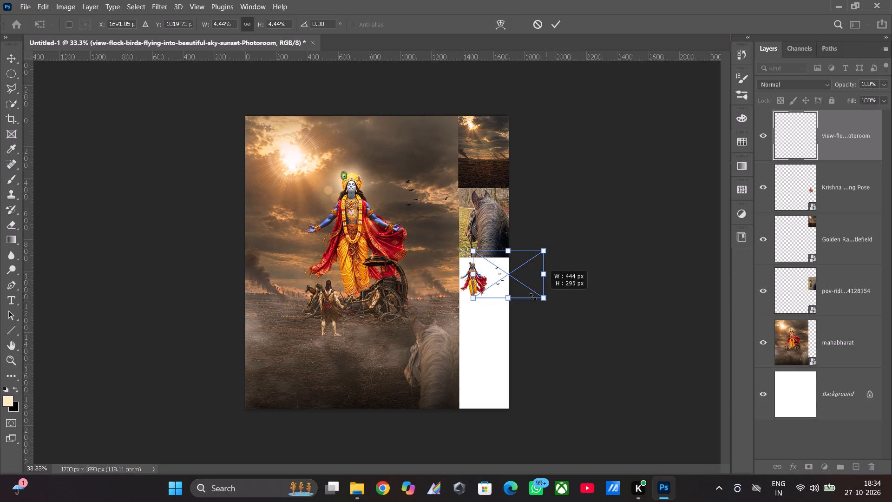
left_click_drag(533, 297, 512, 292)
left_click(558, 26)
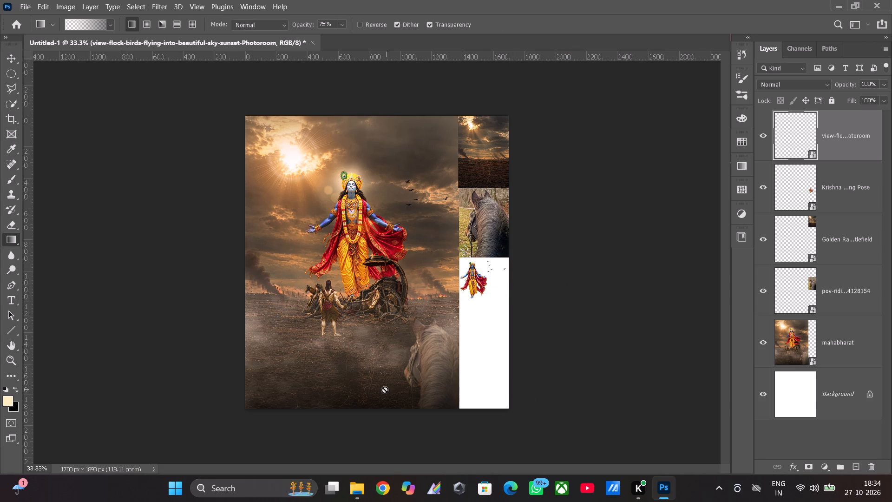
Place the Gemini_Generated_Image_no9hutno9hutno9h-Photoroom archer cutout from the Downloads folder into the document.
left_click(352, 492)
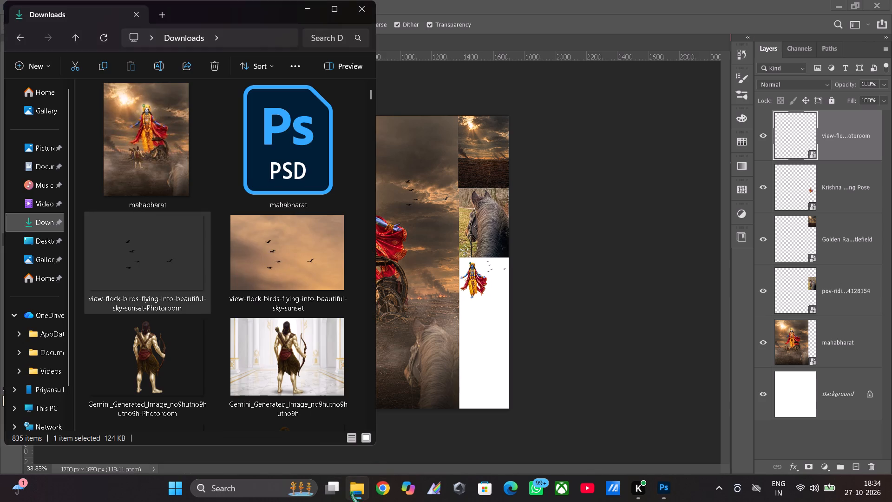
scroll(279, 345, "down", 1)
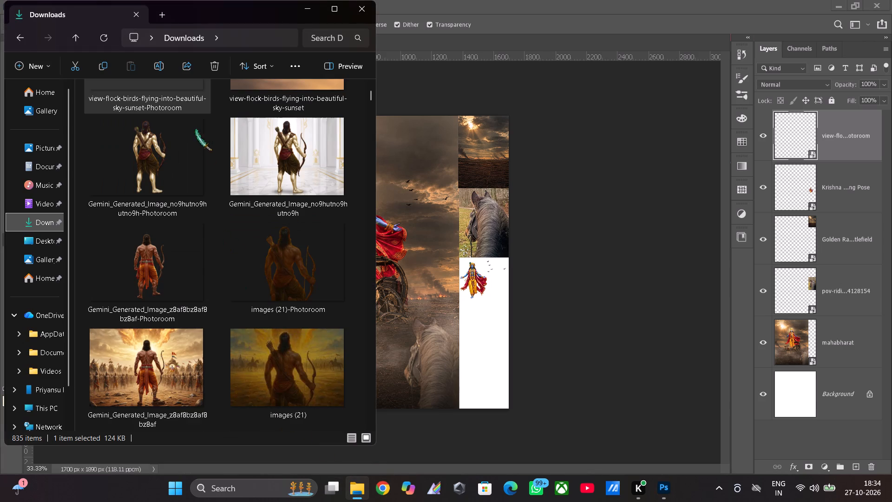
left_click_drag(154, 149, 424, 268)
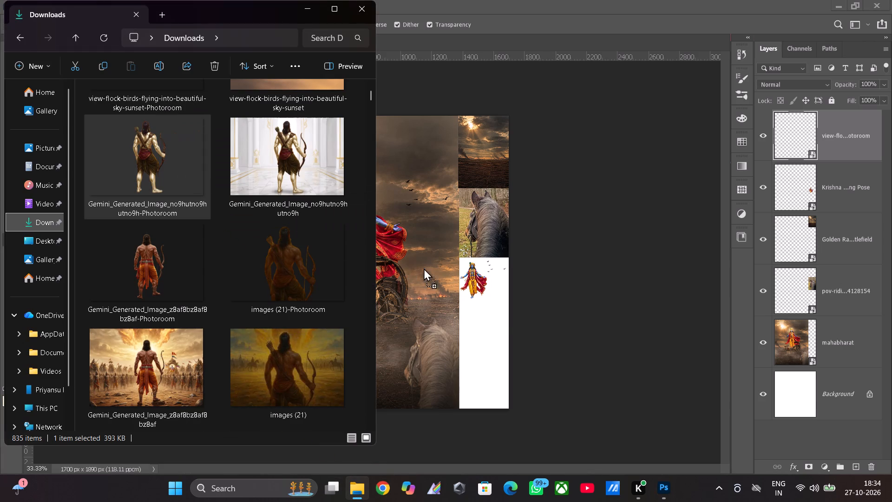
left_click_drag(424, 268, 484, 319)
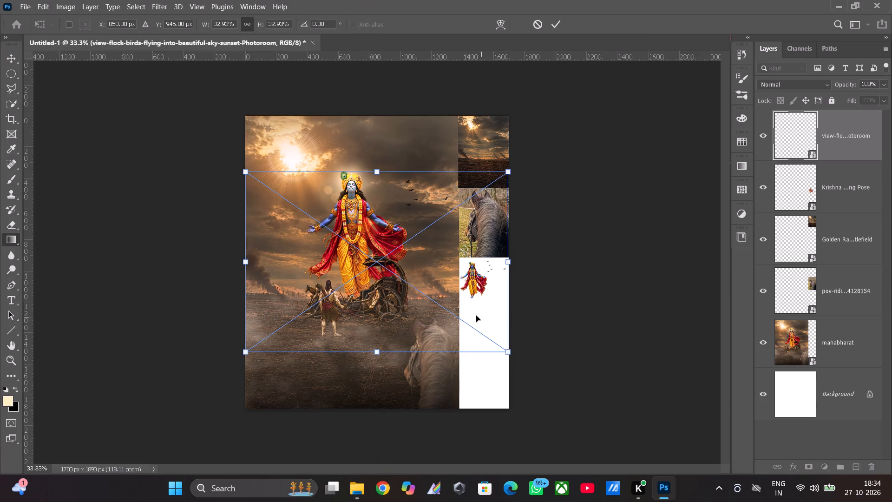
Scale the archer cutout to about 7.91% and set it in the white strip below the birds, at about X 1620 px, Y 1187 px.
left_click_drag(508, 351, 305, 235)
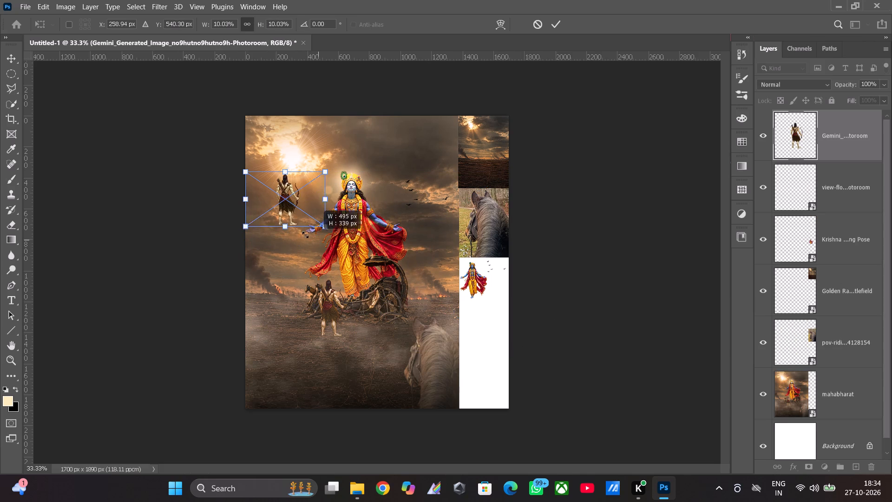
left_click_drag(305, 235, 302, 233)
left_click_drag(282, 202, 500, 311)
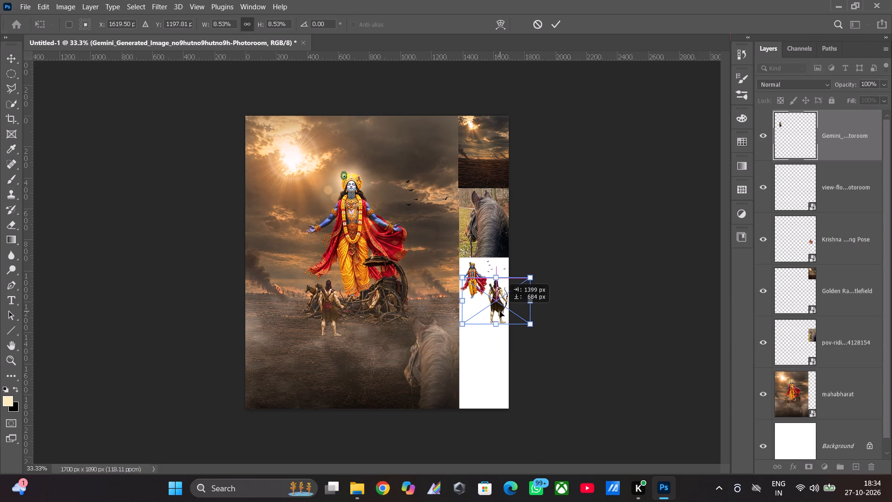
left_click_drag(500, 311, 501, 310)
left_click_drag(534, 325, 528, 323)
left_click_drag(503, 309, 506, 311)
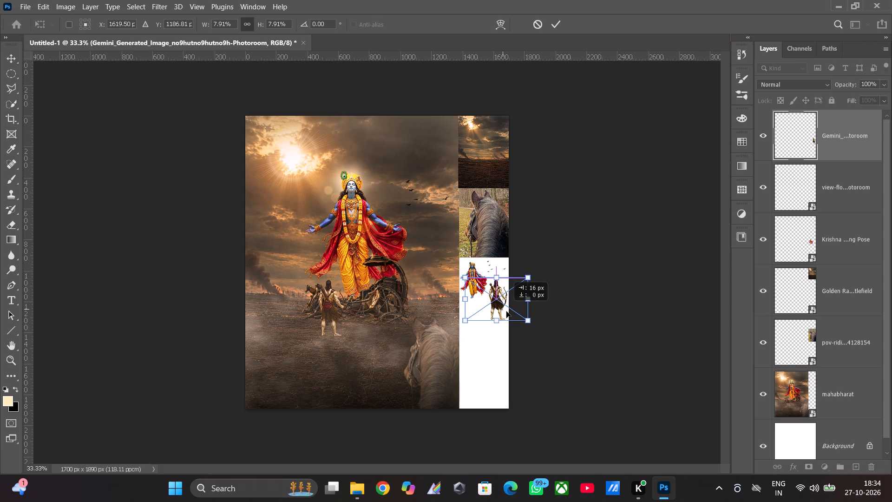
left_click_drag(506, 311, 508, 312)
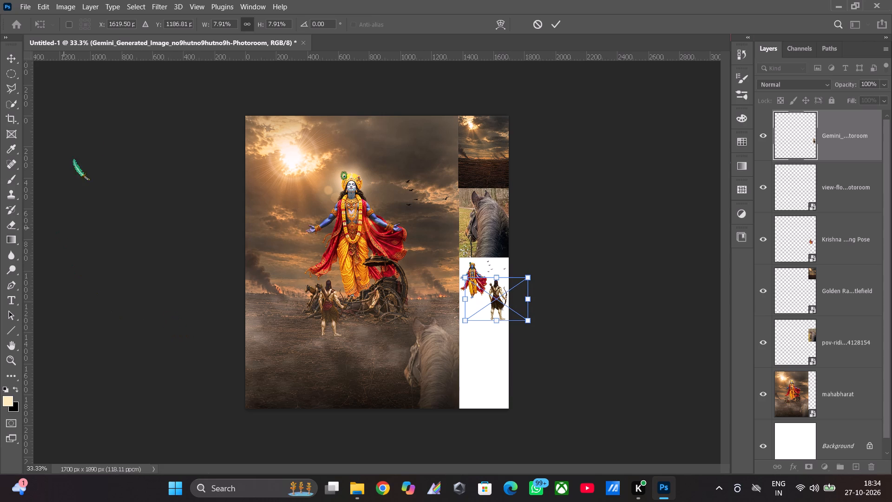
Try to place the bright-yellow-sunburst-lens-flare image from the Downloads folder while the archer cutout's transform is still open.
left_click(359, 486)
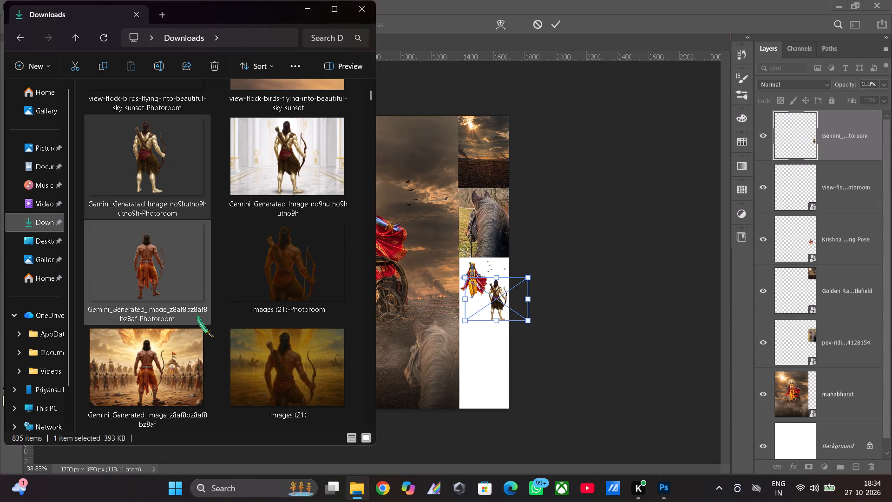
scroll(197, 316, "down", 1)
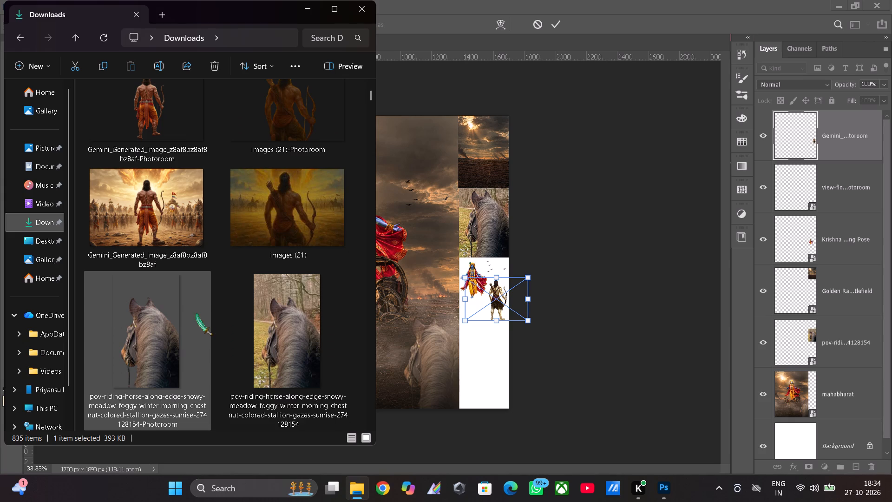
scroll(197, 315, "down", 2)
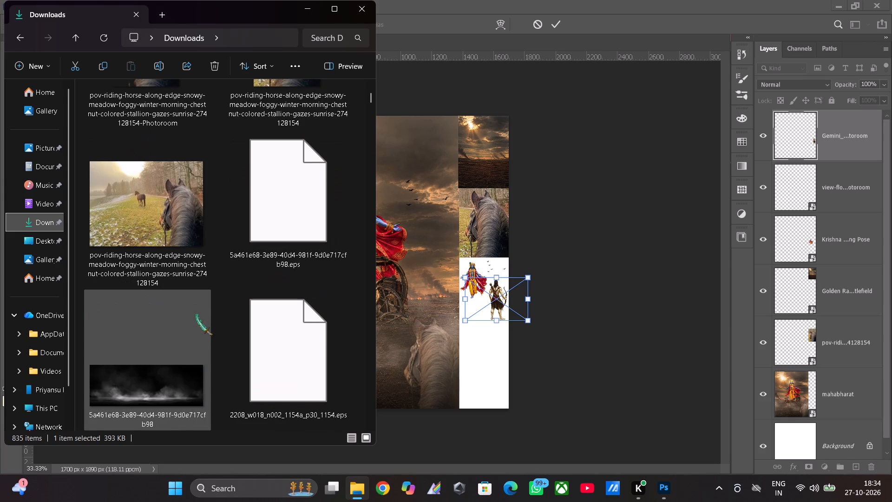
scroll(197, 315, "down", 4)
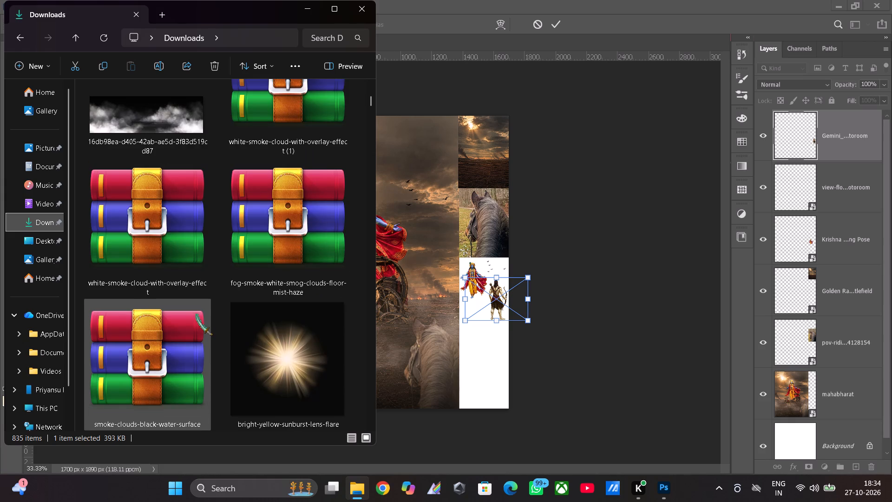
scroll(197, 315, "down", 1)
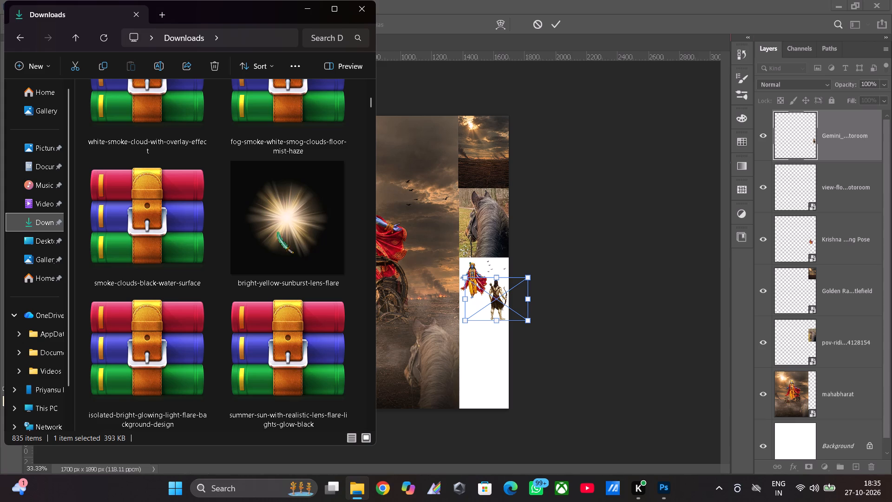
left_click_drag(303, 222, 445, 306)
Commit the archer cutout's placement.
left_click(552, 22)
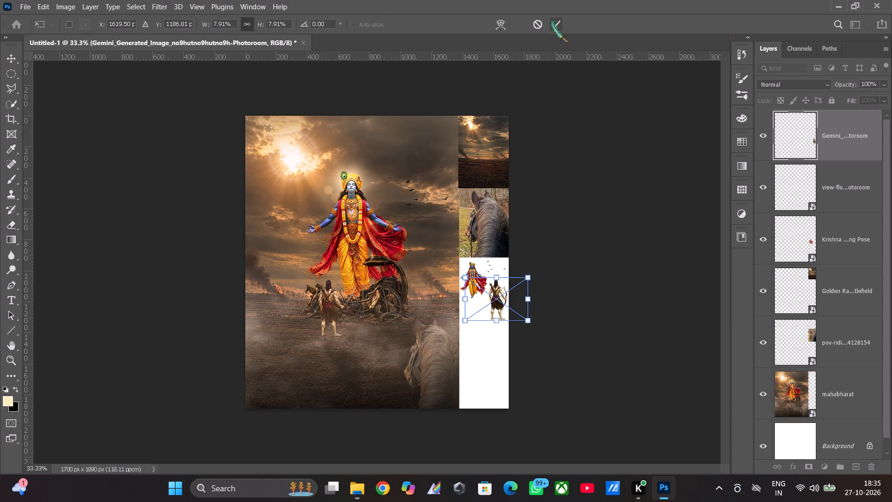
left_click(556, 22)
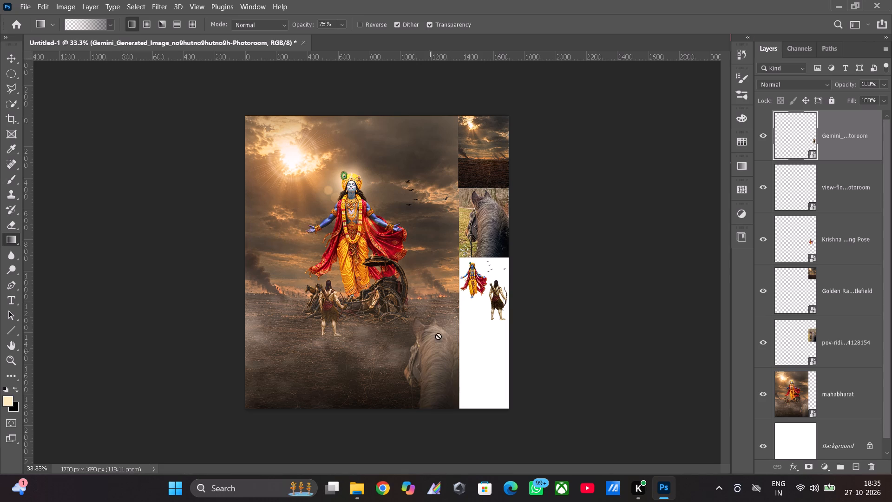
Place the bright-yellow-sunburst-lens-flare image from the Downloads folder into the document.
left_click(361, 487)
left_click_drag(288, 224, 410, 247)
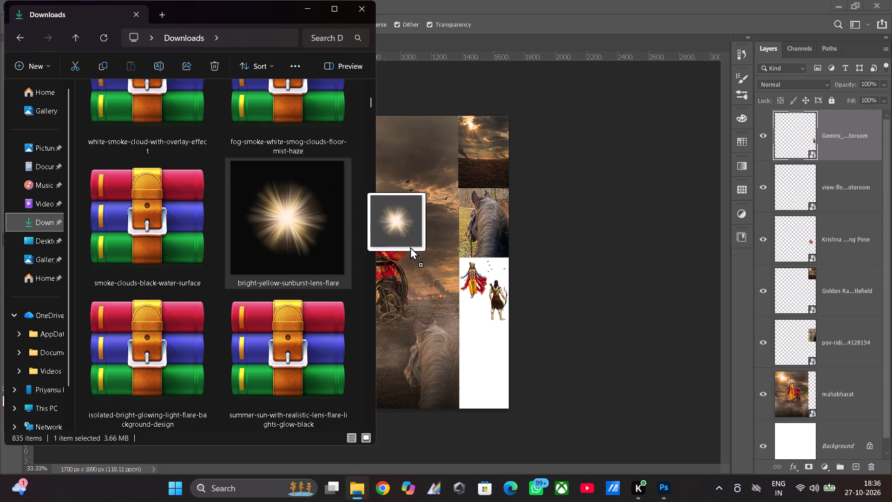
left_click_drag(410, 247, 436, 257)
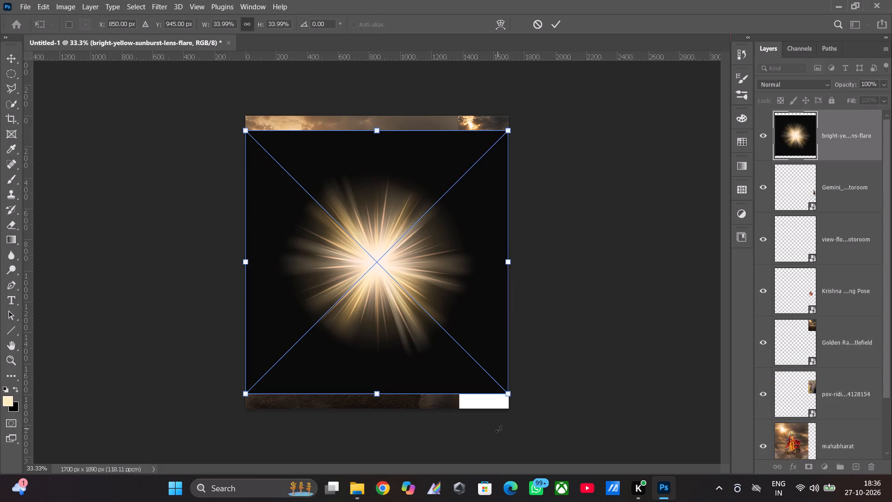
Scale the sunburst lens flare to about 3.74% and set it at the bottom of the white strip, about X 1474 px, Y 1797 px.
left_click_drag(509, 395, 334, 178)
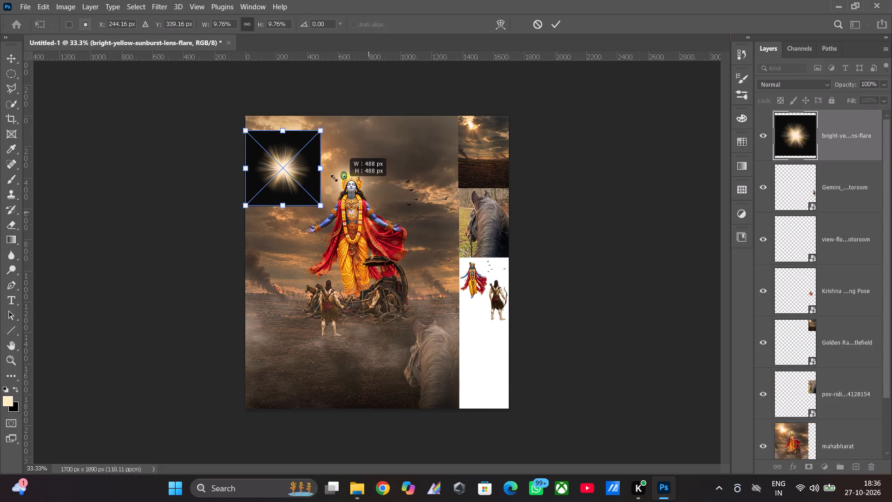
left_click_drag(334, 178, 308, 149)
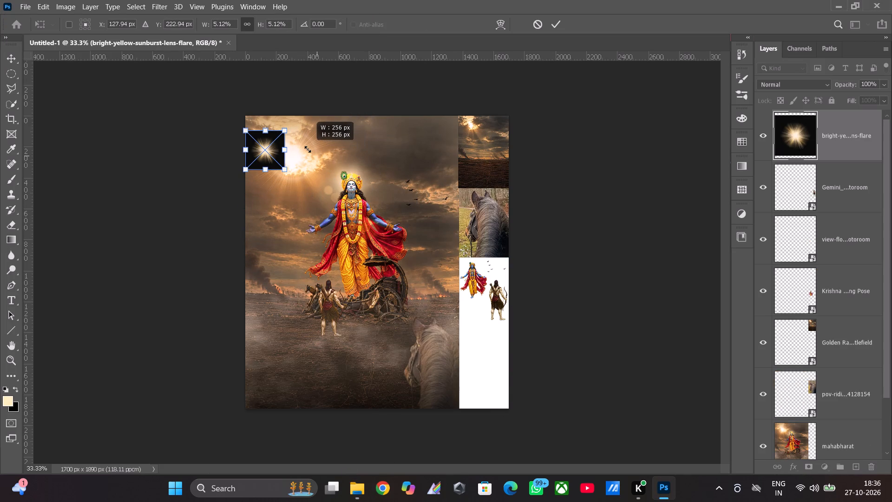
left_click_drag(308, 149, 310, 150)
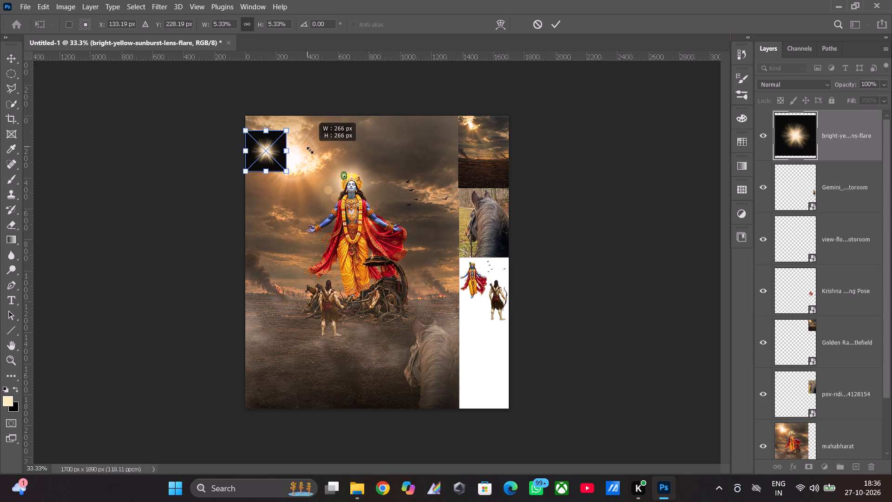
left_click_drag(310, 150, 297, 138)
left_click_drag(261, 146, 327, 212)
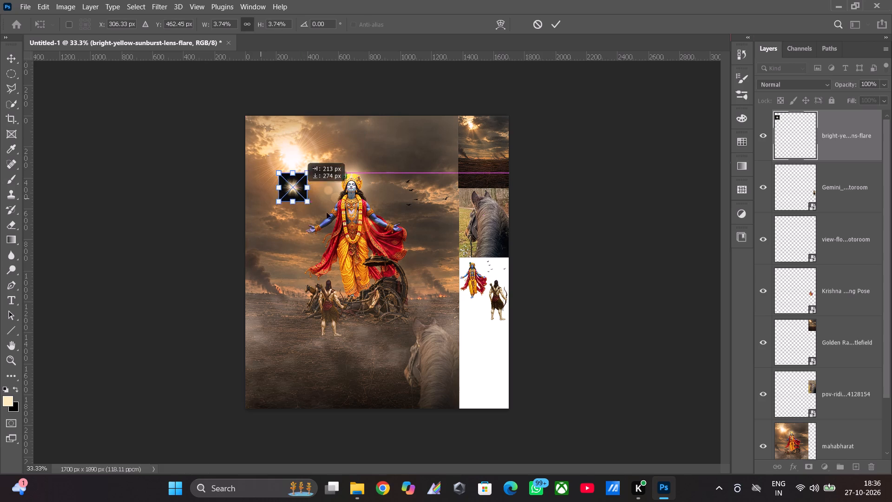
left_click_drag(327, 212, 473, 397)
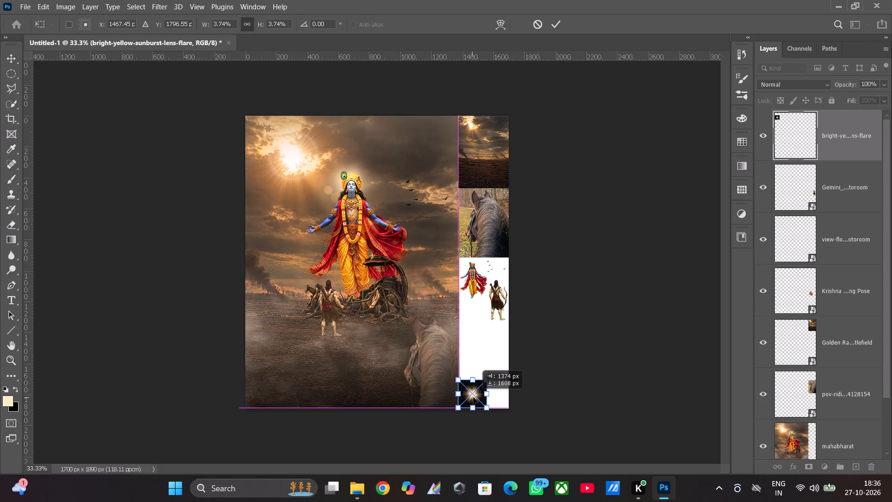
left_click_drag(473, 397, 474, 394)
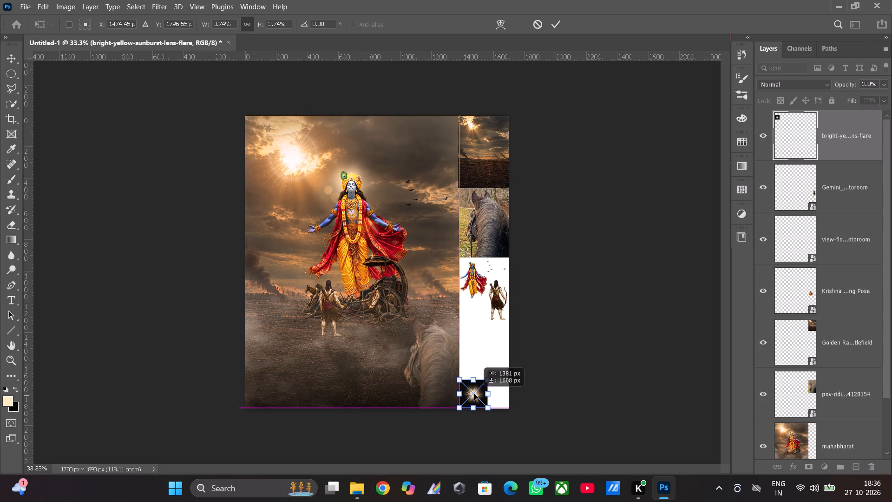
left_click_drag(474, 394, 473, 393)
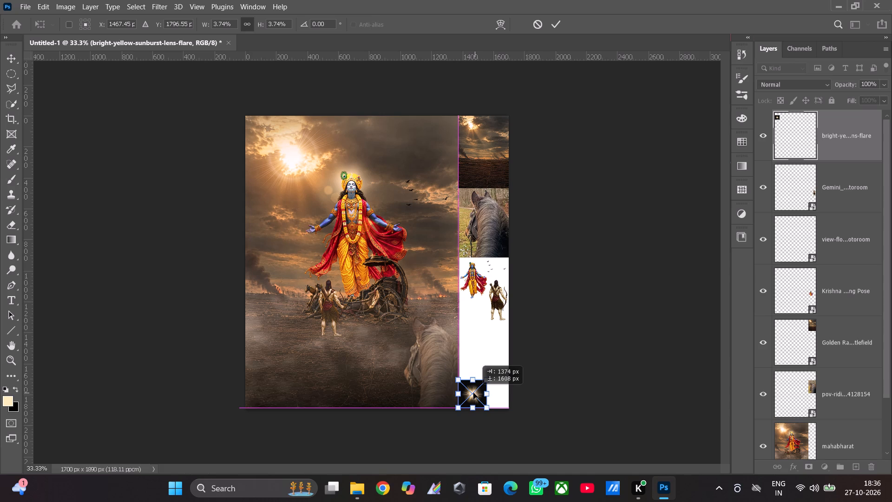
left_click_drag(473, 393, 474, 391)
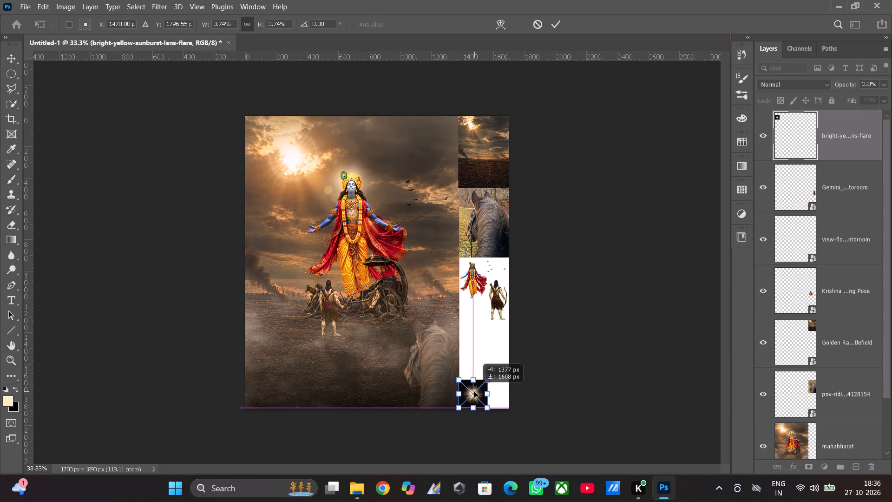
left_click_drag(474, 391, 476, 392)
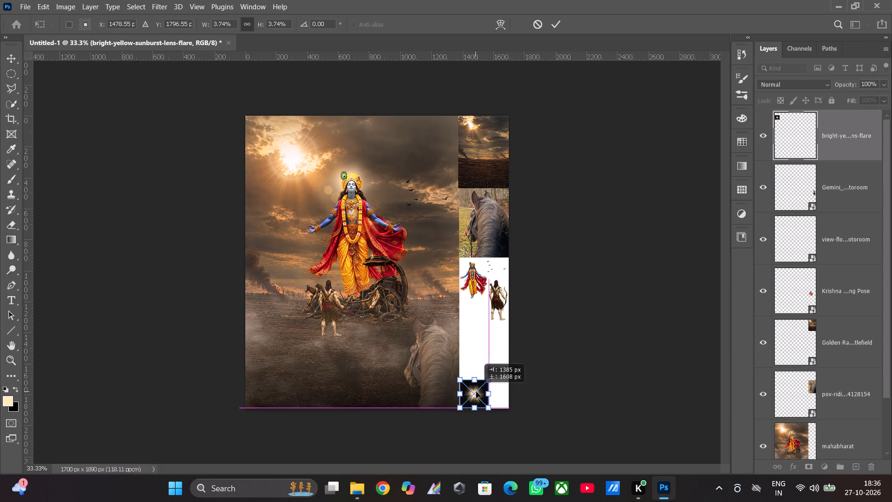
left_click_drag(476, 392, 479, 393)
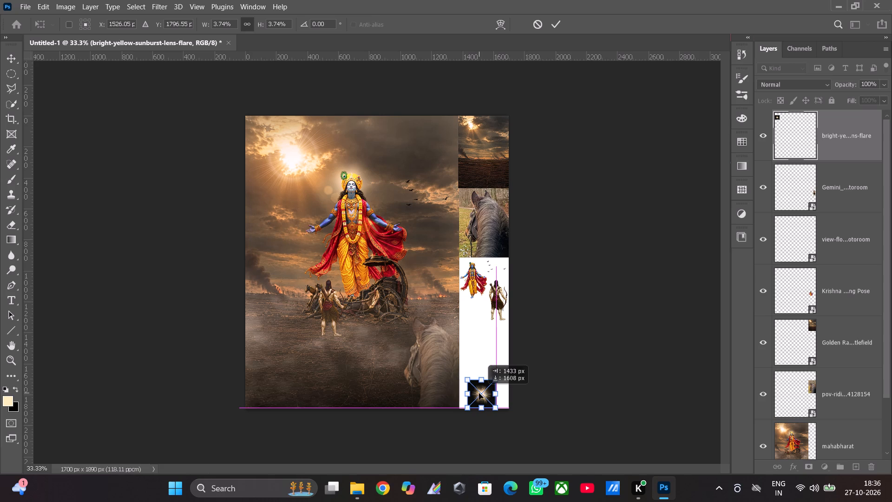
left_click_drag(479, 393, 475, 392)
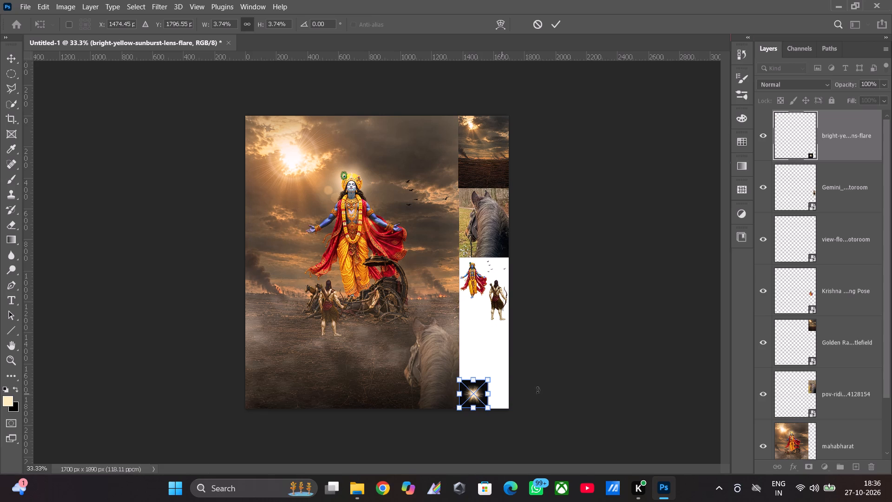
Open the summer-sun-with-realistic-lens-flare-lights-glow-black archive from the Downloads folder.
left_click(356, 494)
left_click(354, 486)
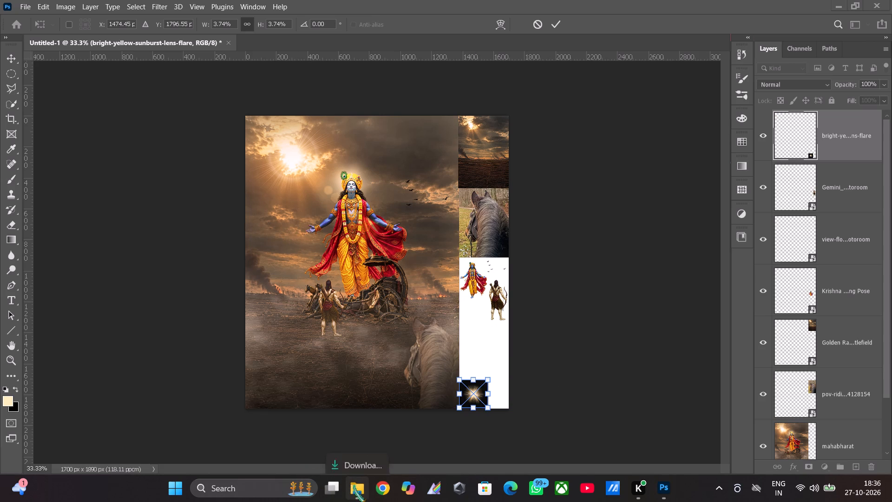
scroll(269, 330, "up", 1)
scroll(269, 330, "down", 3)
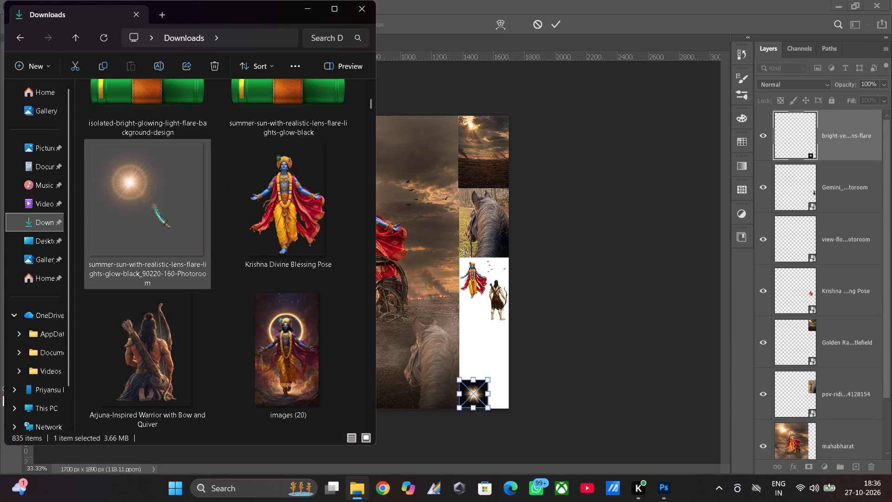
scroll(209, 286, "up", 6)
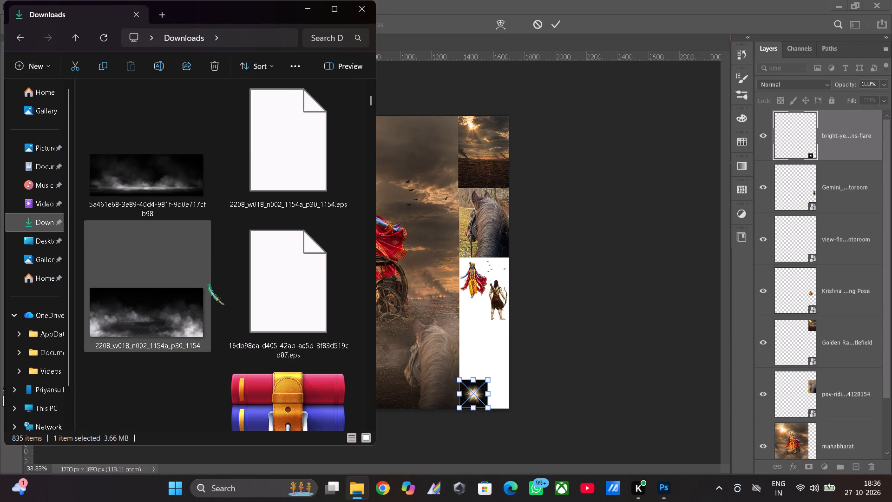
scroll(209, 284, "down", 2)
scroll(209, 284, "up", 6)
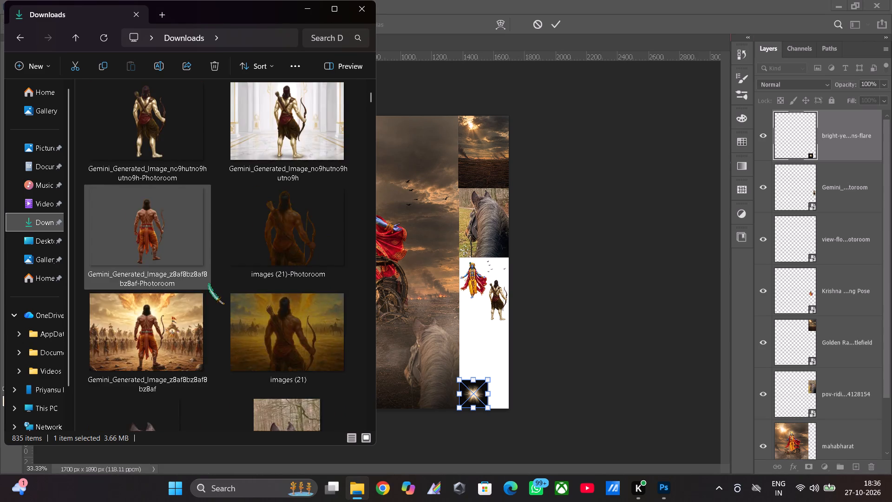
scroll(209, 284, "down", 9)
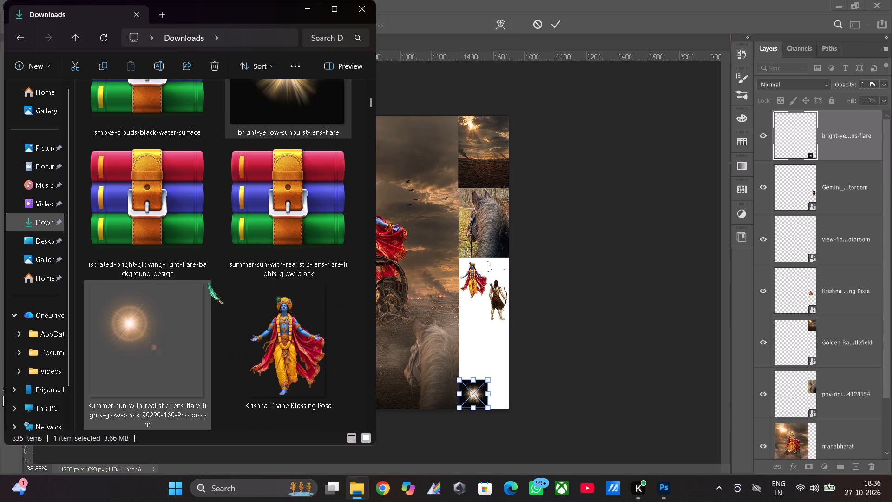
double_click(295, 186)
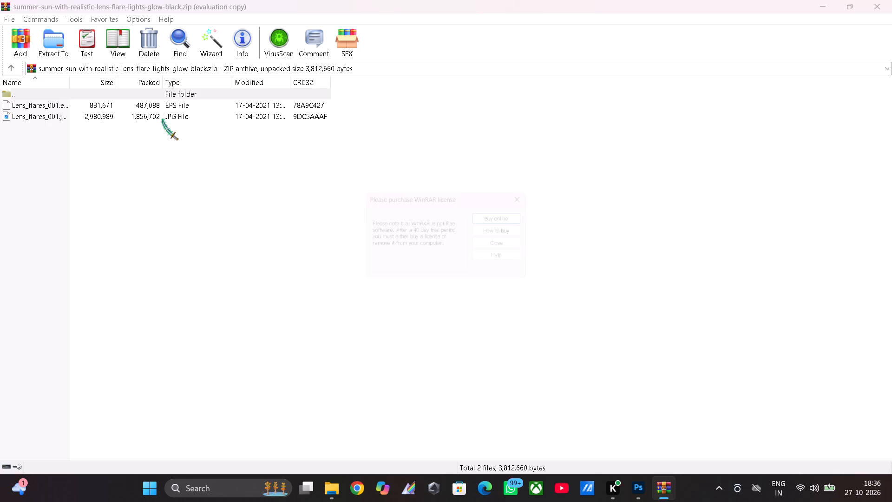
left_click(163, 119)
left_click(526, 189)
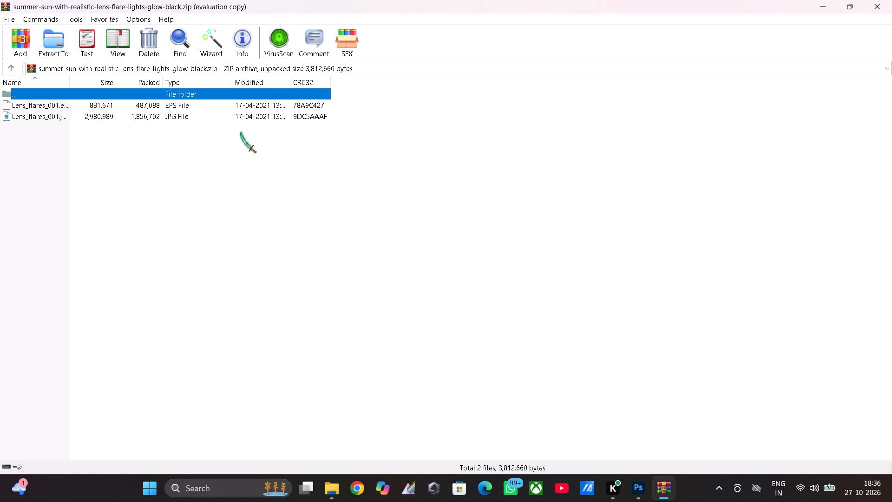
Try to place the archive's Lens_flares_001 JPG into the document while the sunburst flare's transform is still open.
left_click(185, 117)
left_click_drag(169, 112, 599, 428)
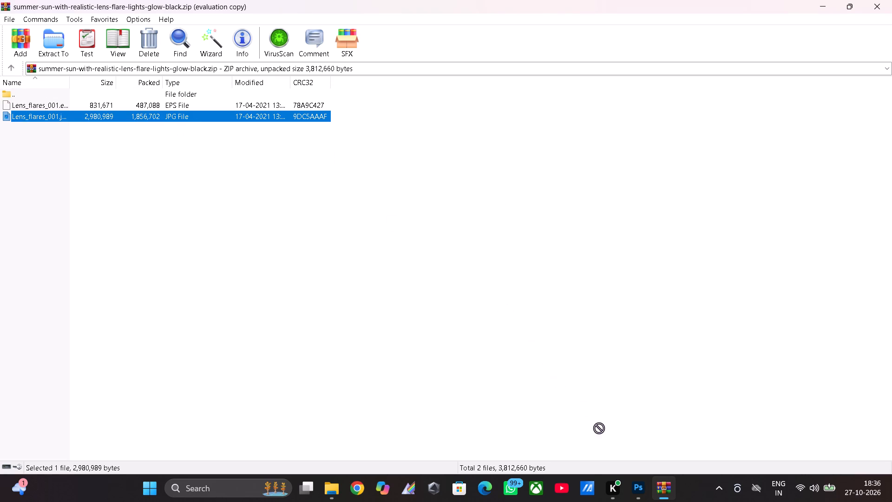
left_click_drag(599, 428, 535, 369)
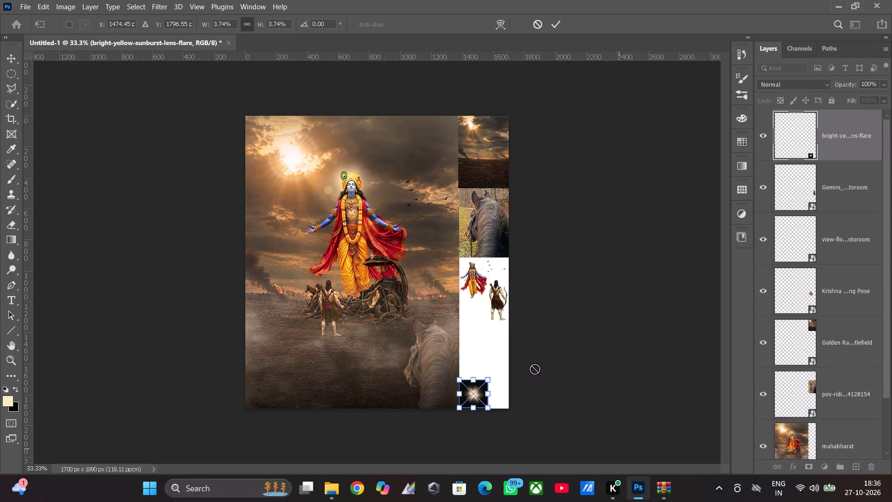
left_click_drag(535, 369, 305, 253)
Commit the sunburst flare's placement.
left_click(557, 22)
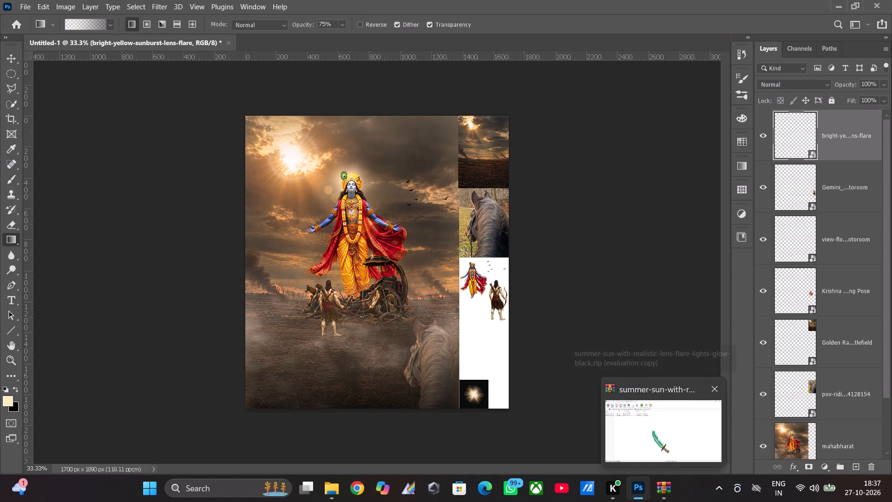
Place the Lens_flares_001 JPG from the open archive into the Photoshop document.
left_click(653, 431)
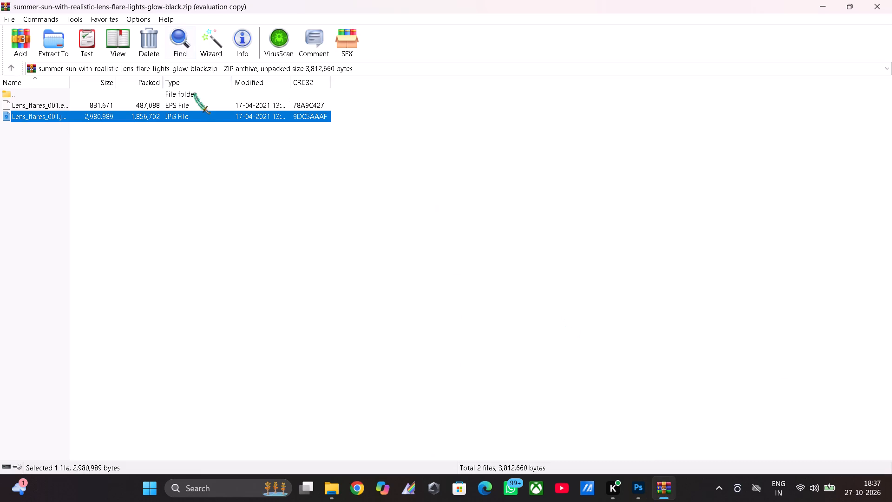
left_click_drag(197, 114, 401, 264)
left_click_drag(401, 264, 549, 363)
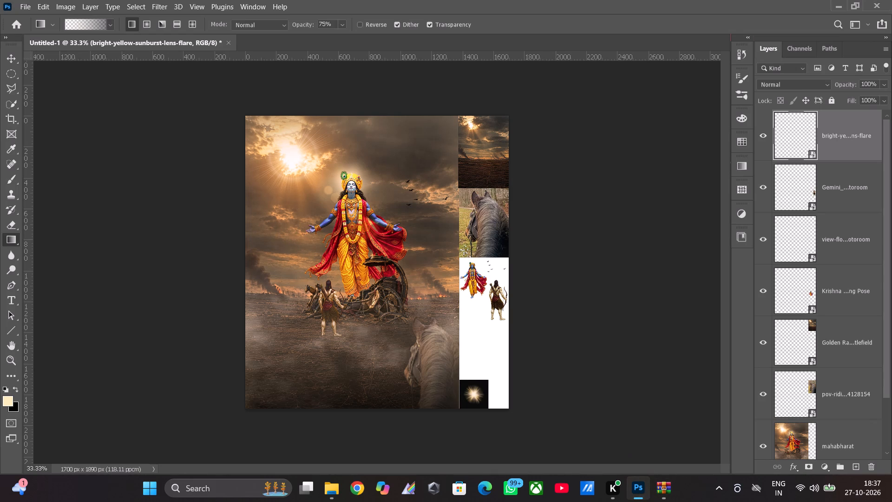
left_click_drag(549, 363, 480, 349)
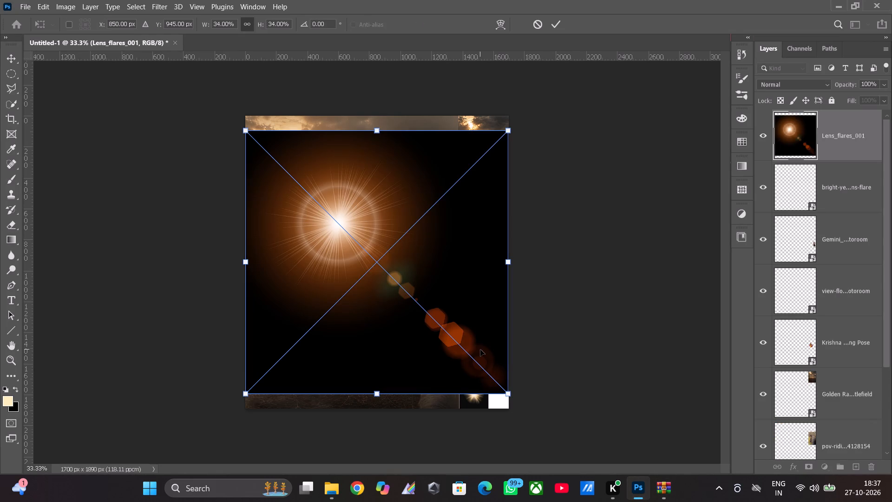
Scale the placed Lens_flares_001 image down to about 3.20%.
left_click_drag(510, 393, 298, 128)
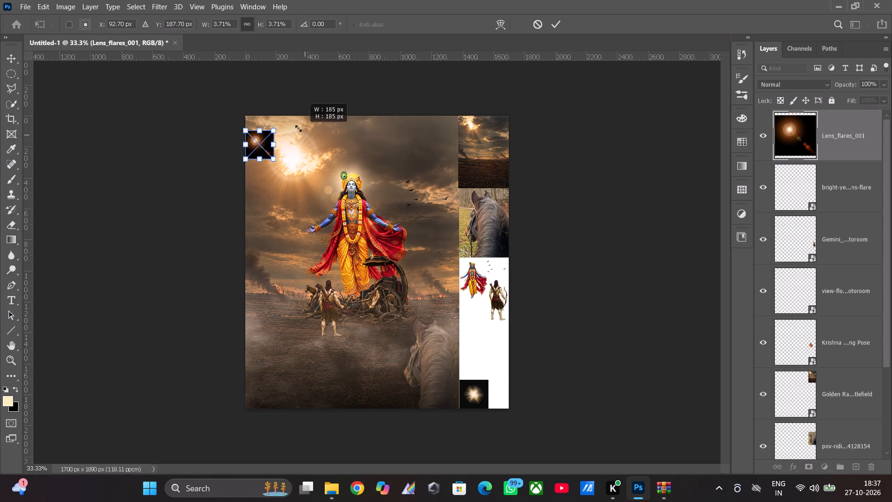
left_click_drag(298, 128, 298, 128)
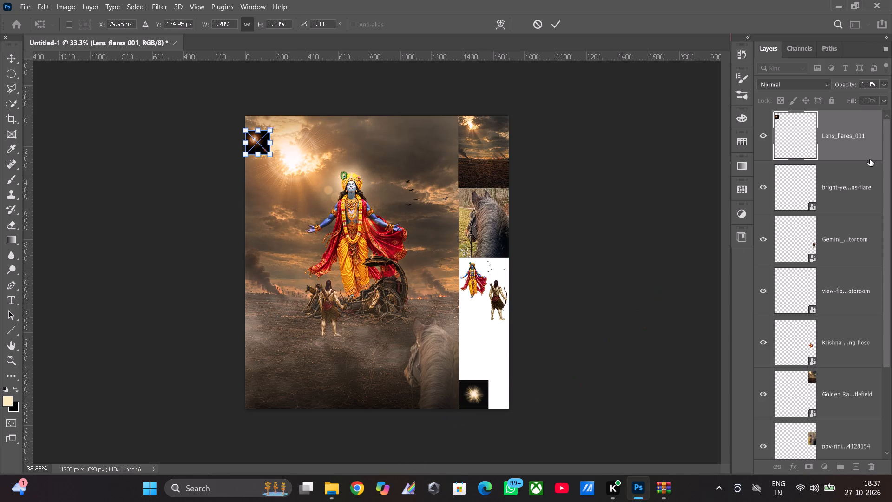
Nudge the bright-yellow-sunburst-lens-flare layer about 4 px left against the edge of the mahabharat image.
left_click(857, 185)
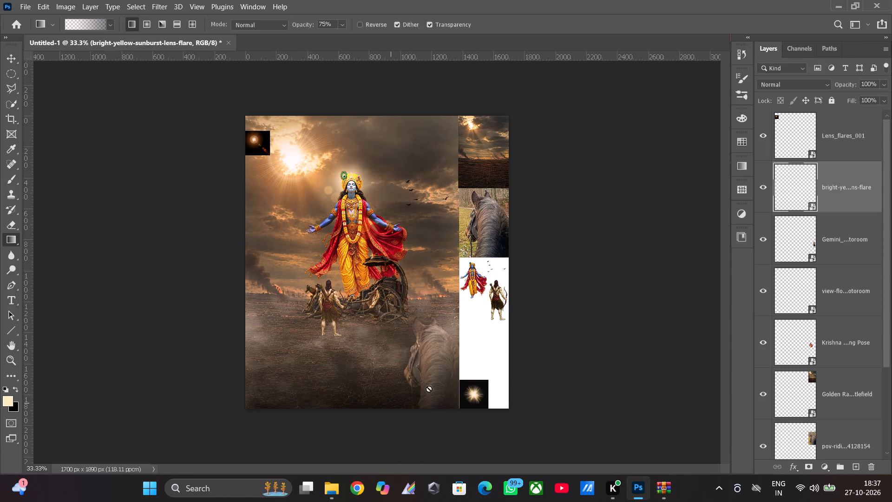
key("ctrl+t")
left_click(476, 400)
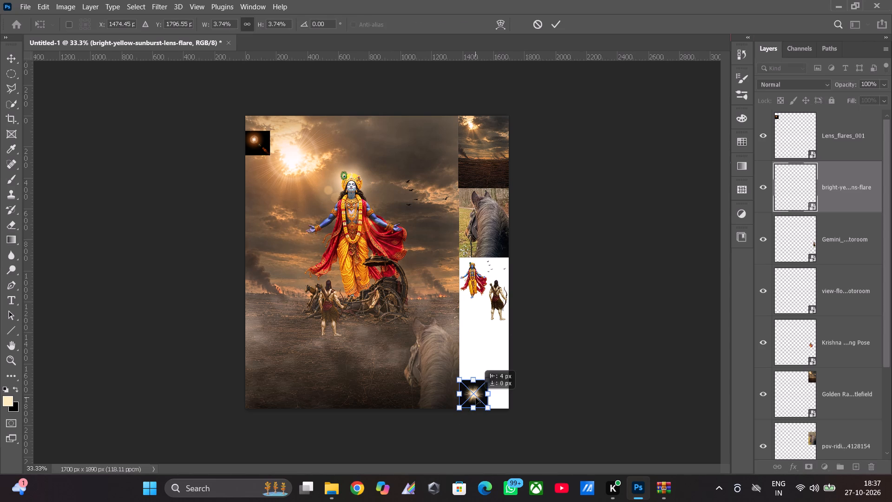
left_click(850, 124)
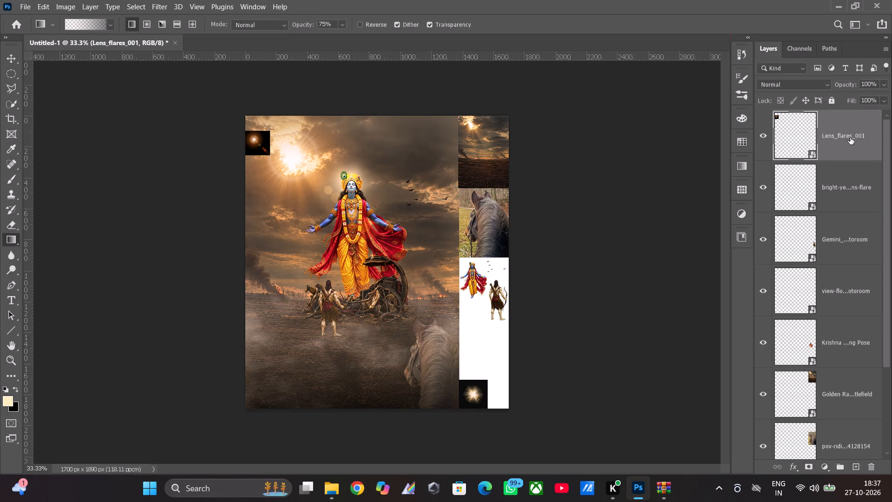
Move the Lens_flares_001 layer beside the sunburst flare at the base of the white strip and scale it to about 3.68%.
left_click(850, 138)
key("ctrl+t")
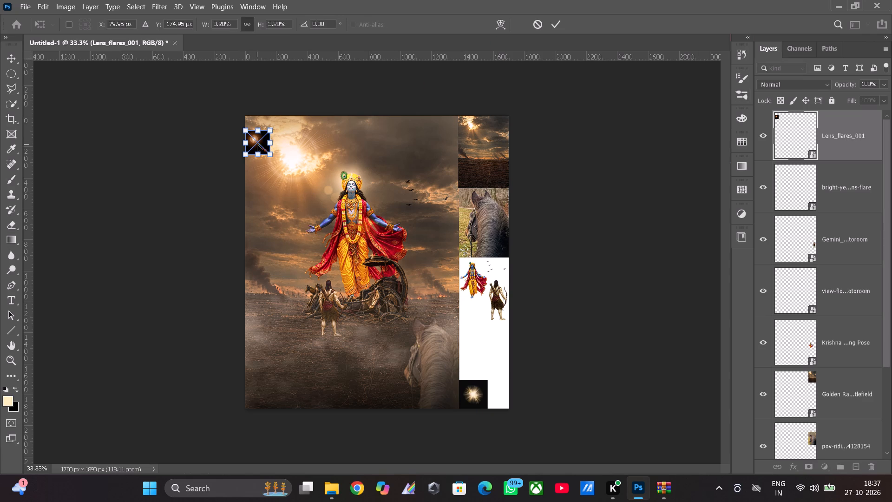
left_click_drag(257, 144, 492, 400)
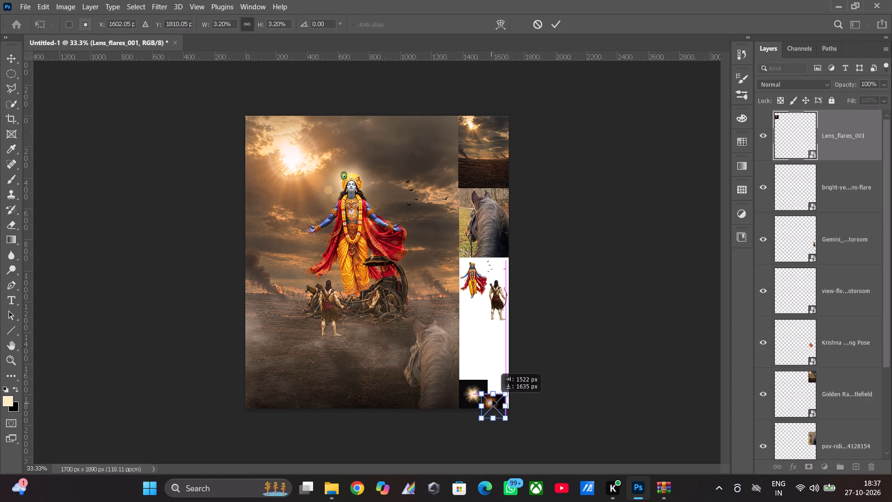
left_click_drag(492, 400, 498, 391)
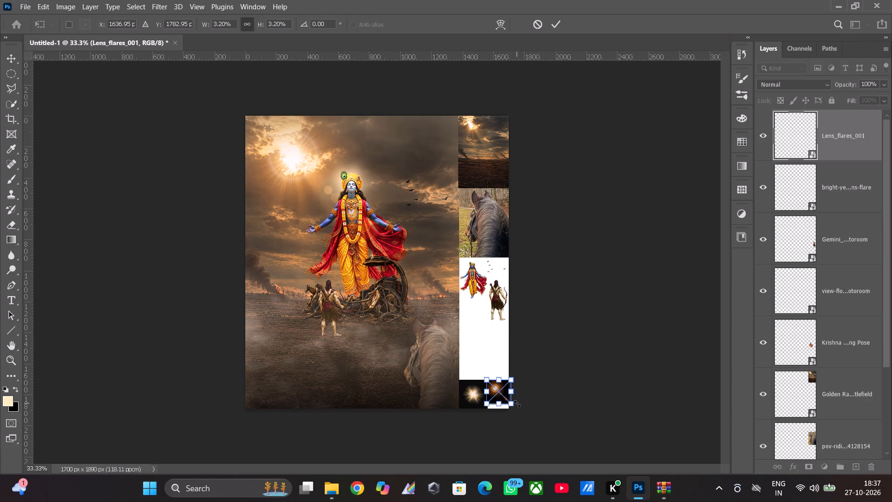
left_click_drag(512, 404, 515, 408)
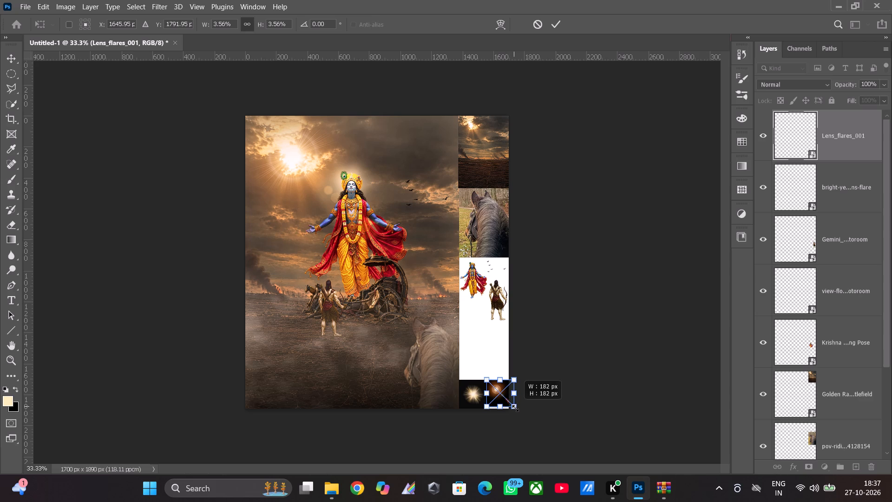
left_click_drag(515, 408, 516, 408)
left_click_drag(508, 394, 508, 398)
left_click(746, 357)
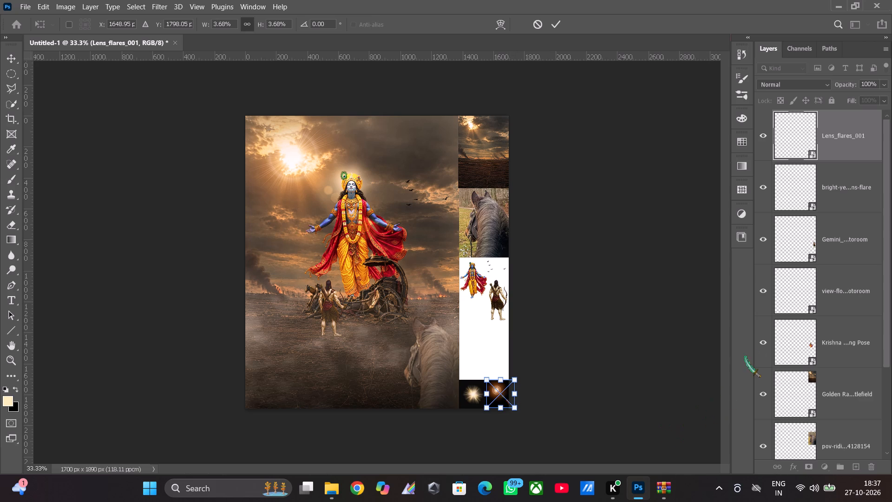
left_click(840, 195)
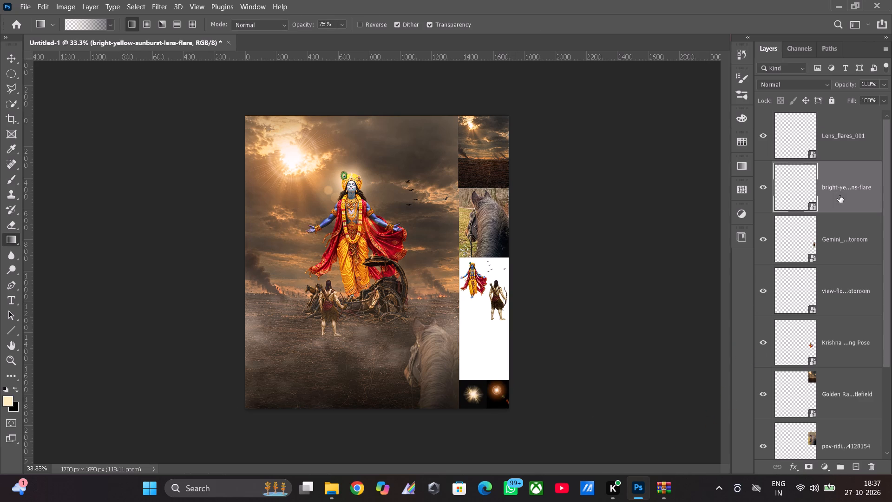
Enlarge the Lens_flares_001 layer to about 3.86%, extending it toward its upper outer corner.
left_click(835, 131)
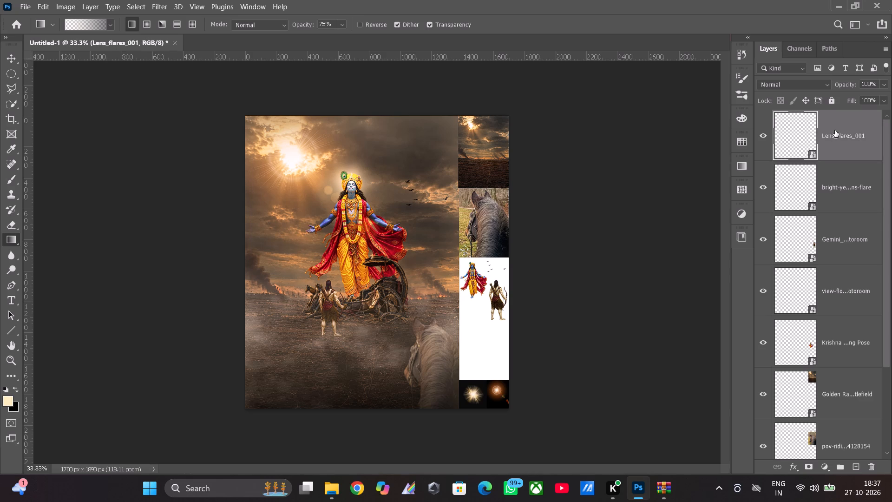
key("ctrl+t")
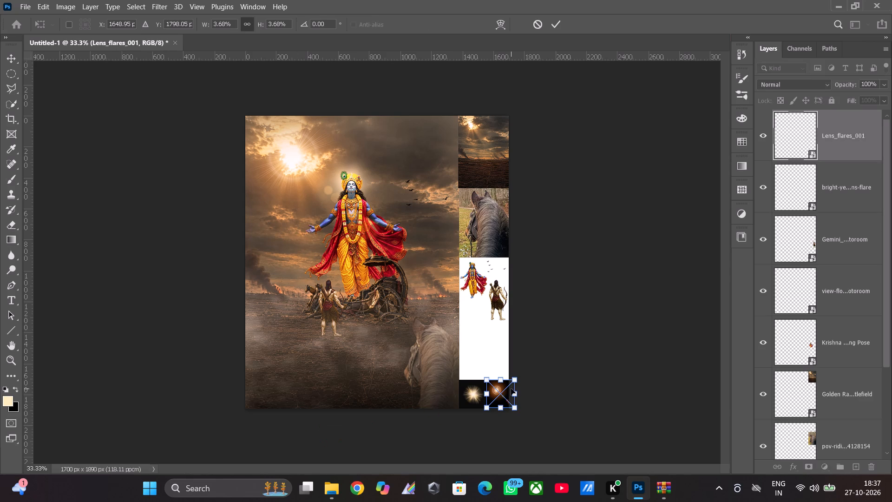
left_click(514, 381)
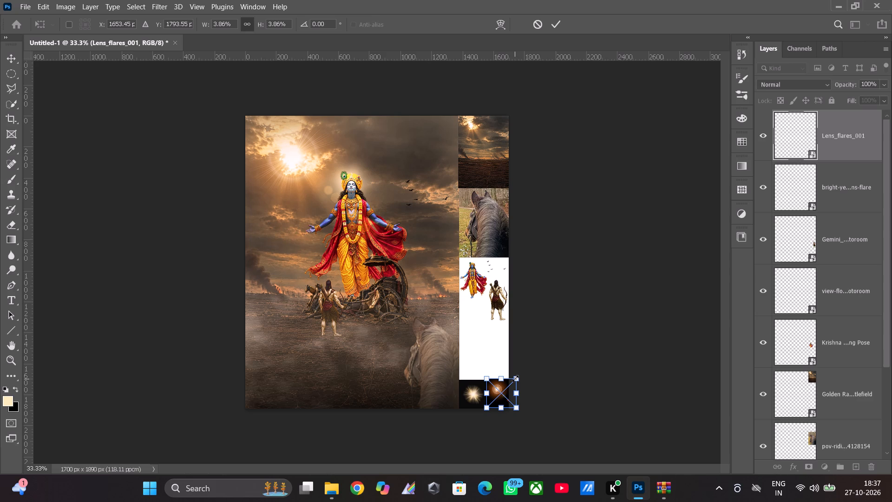
left_click(748, 284)
left_click(844, 191)
Nudge the Lens_flares_001 layer about 6 px down to line up with the neighbouring sunburst flare.
left_click(833, 147)
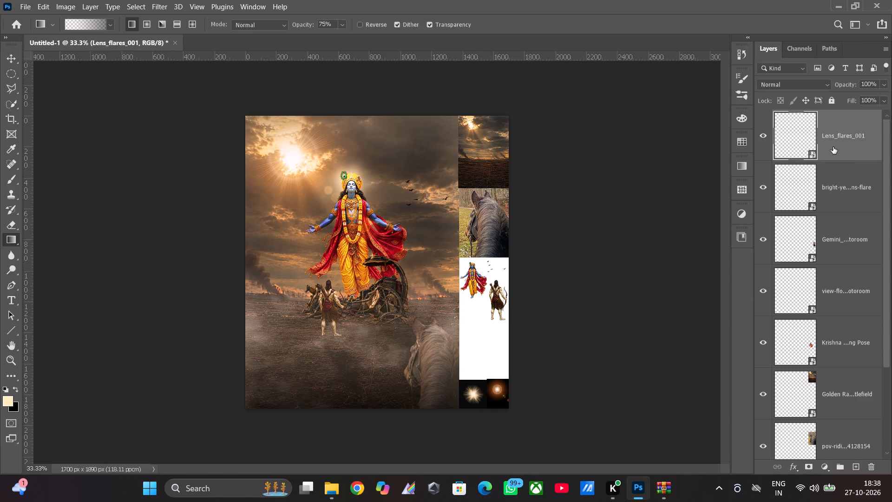
key("ctrl+t")
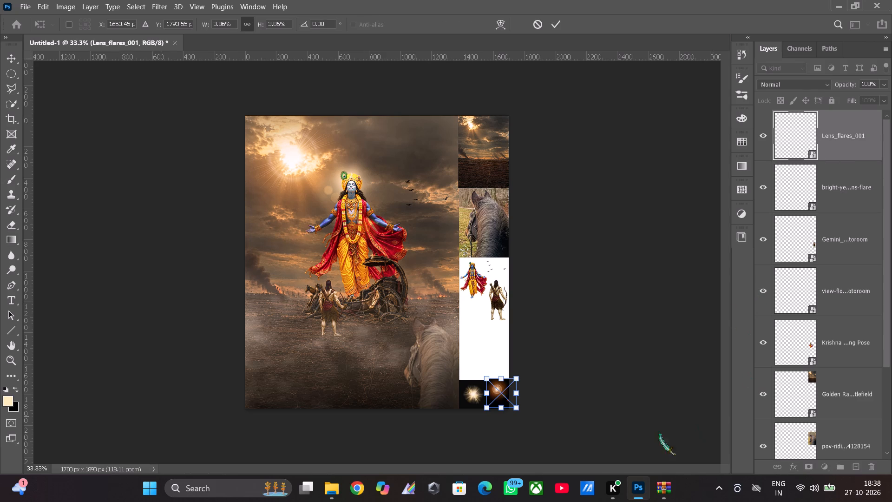
left_click(506, 394)
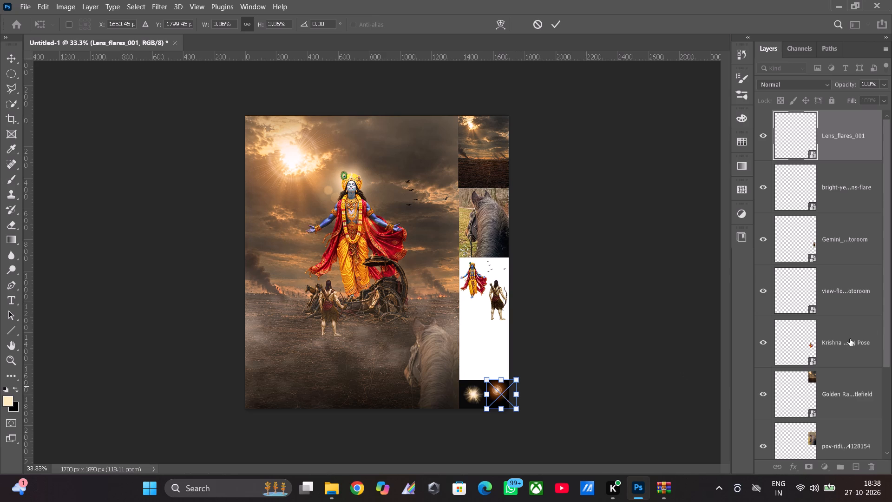
Commit the flare transform and place the smoke images 2208_w018_n002_1154a_p30_1154 and 16db98ea-d405-42ab-ae5d-3f83d519cd87 from Downloads into the Photoshop document.
left_click(325, 501)
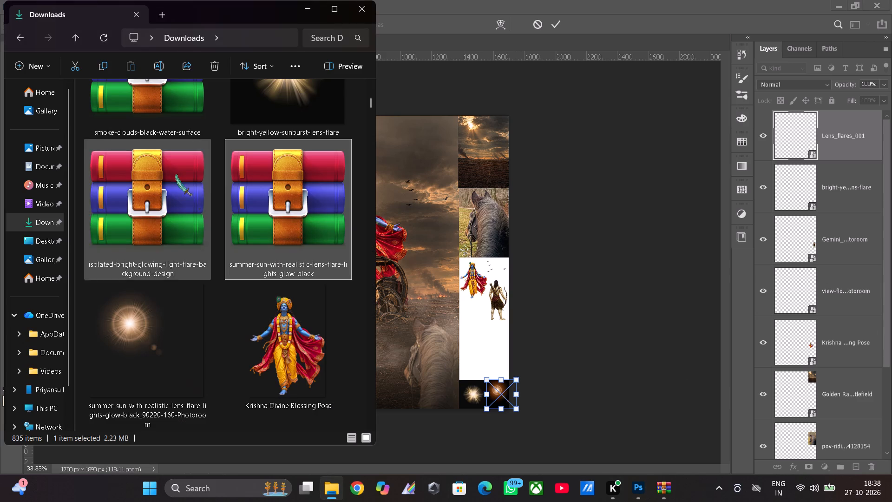
scroll(272, 326, "up", 5)
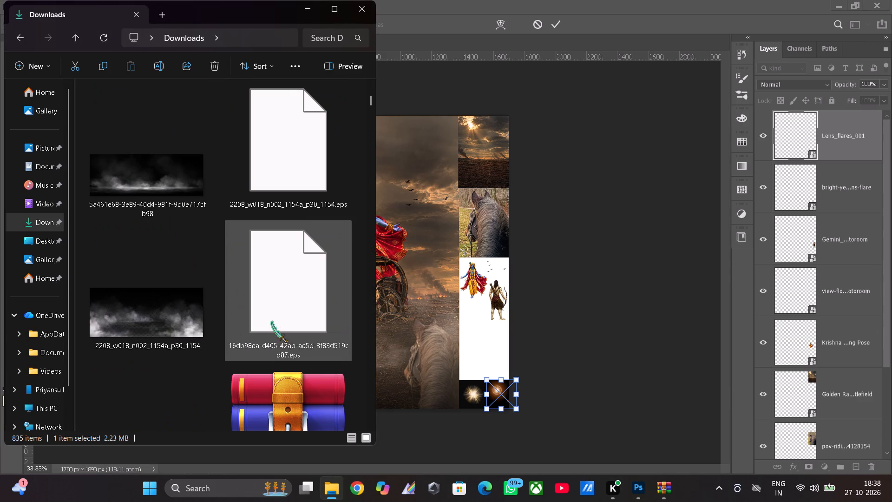
scroll(272, 322, "up", 1)
scroll(272, 322, "down", 2)
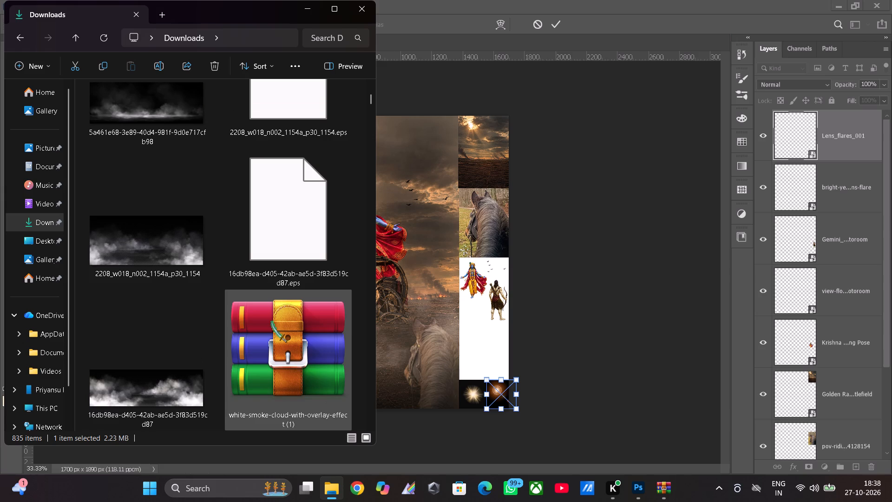
left_click(146, 255)
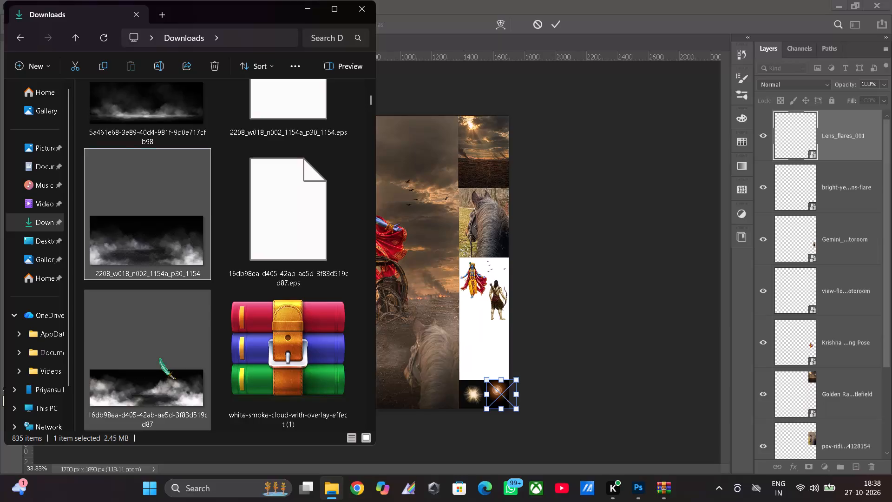
left_click(160, 359, "ctrl")
left_click_drag(122, 347, 326, 341)
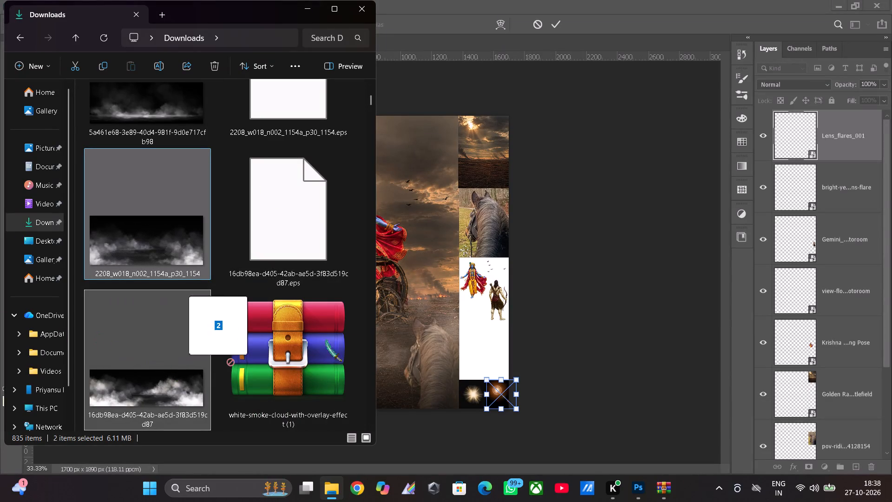
left_click_drag(326, 341, 142, 376)
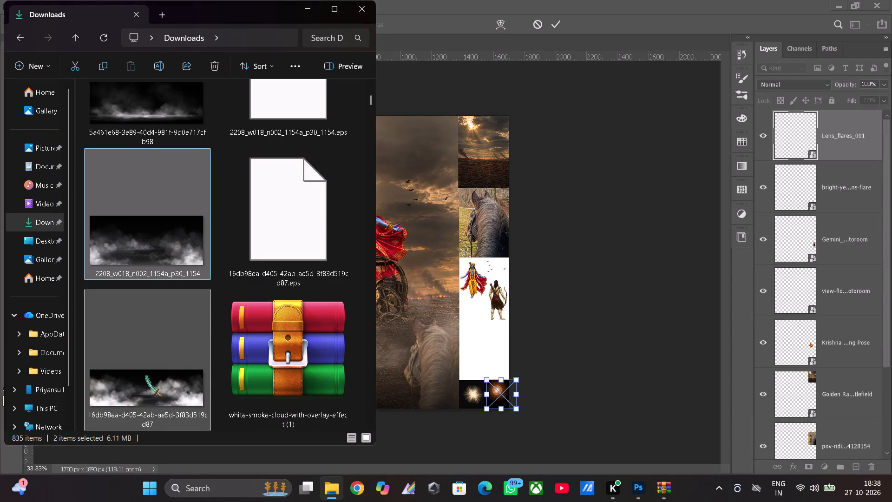
left_click(552, 18)
left_click(554, 24)
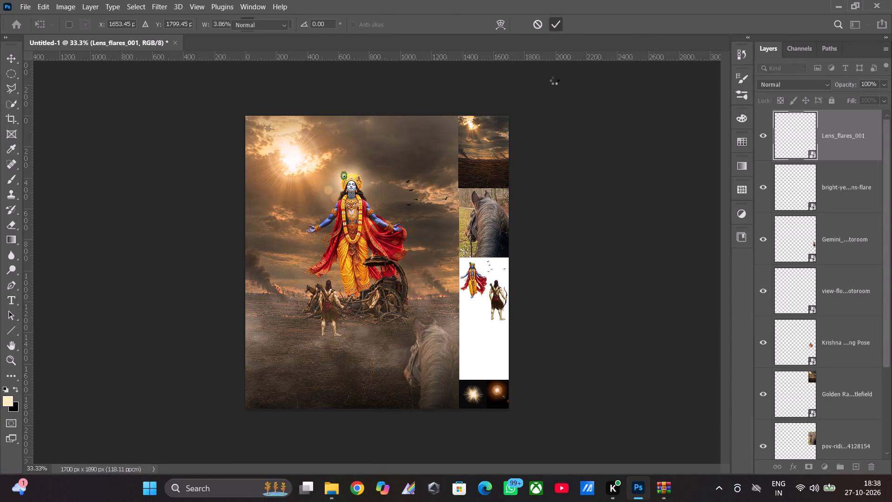
left_click(332, 490)
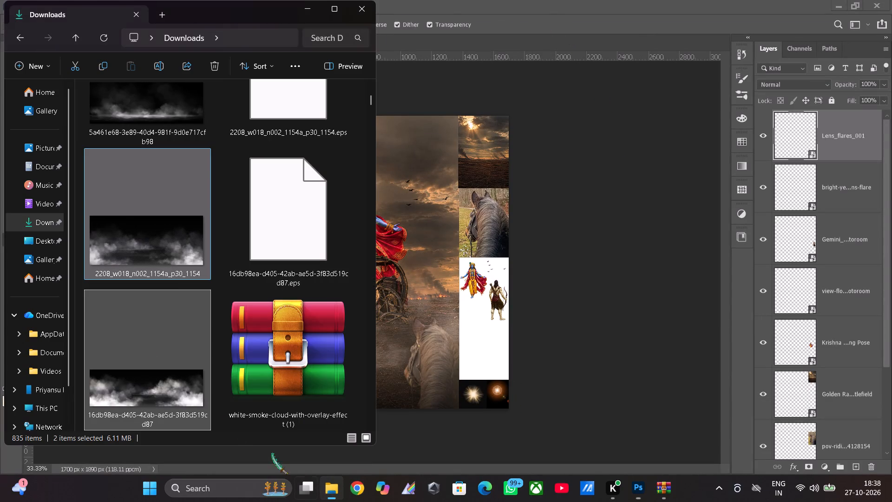
left_click_drag(134, 324, 410, 302)
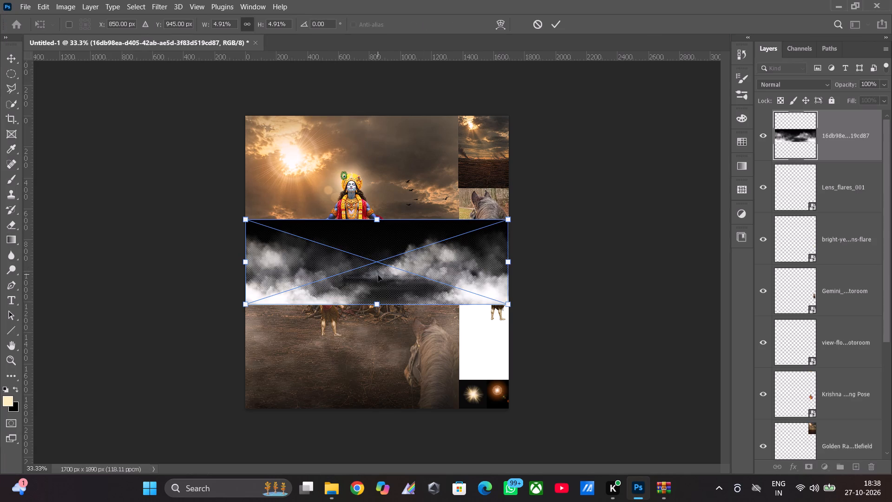
Scale the placed 16db98ea smoke image down to about 0.69% and bring it close to the white strip.
left_click_drag(380, 276, 382, 246)
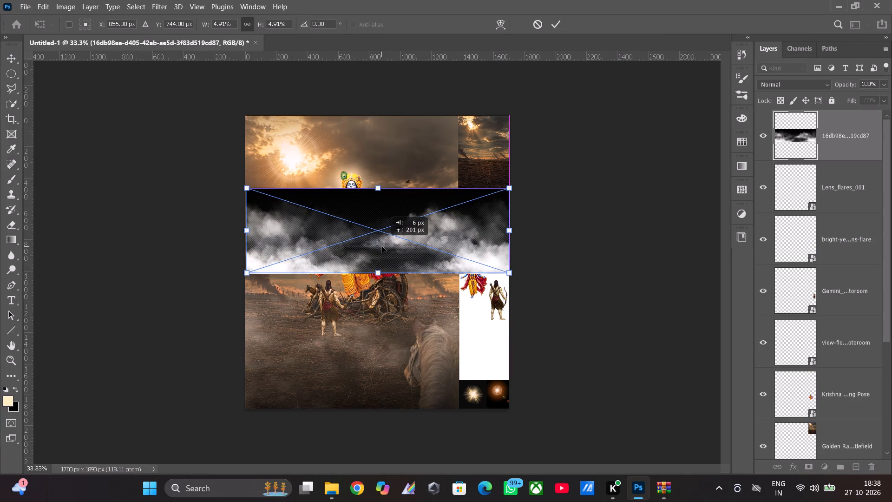
left_click_drag(382, 246, 379, 269)
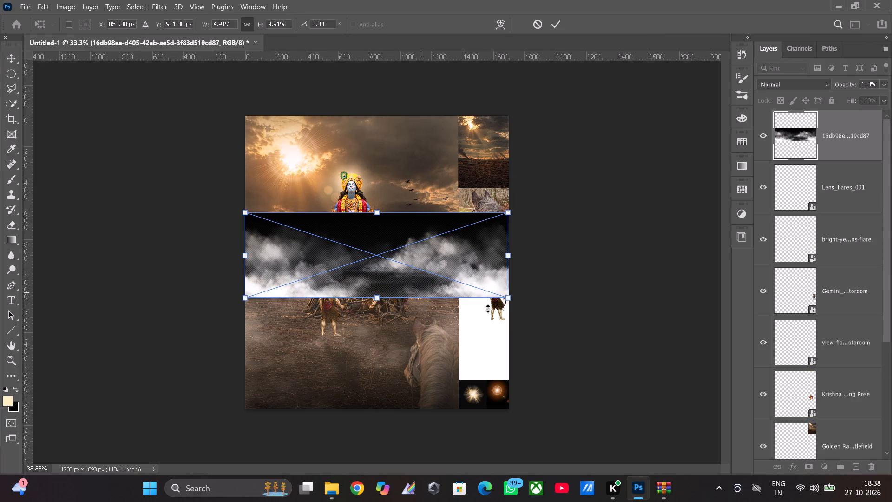
left_click_drag(509, 300, 314, 255)
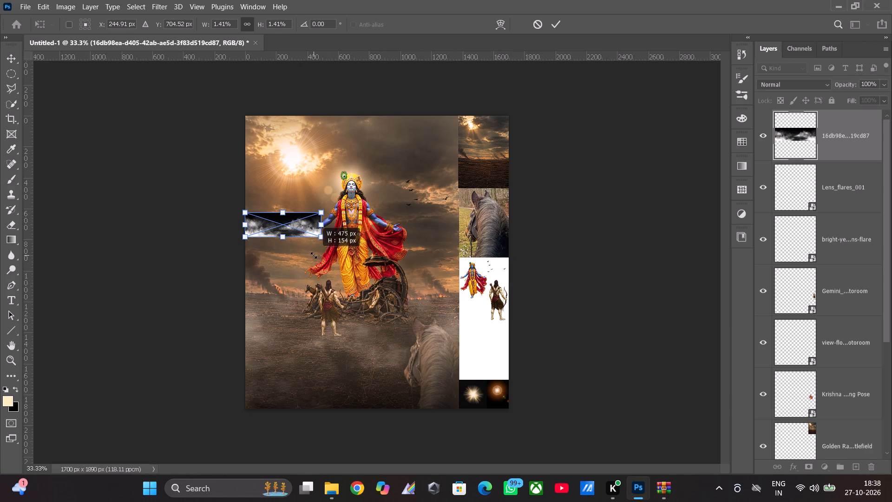
left_click_drag(314, 255, 309, 251)
left_click_drag(295, 221, 442, 323)
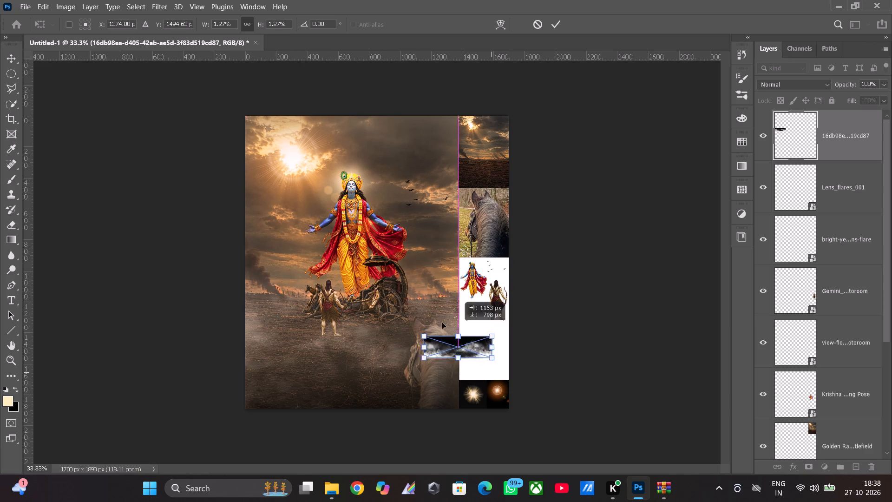
left_click_drag(442, 323, 441, 324)
left_click_drag(460, 338, 426, 334)
Fit the 16db98ea smoke image across the white strip directly above the two lens flares at about 0.92% scale and commit it.
left_click_drag(421, 324, 491, 371)
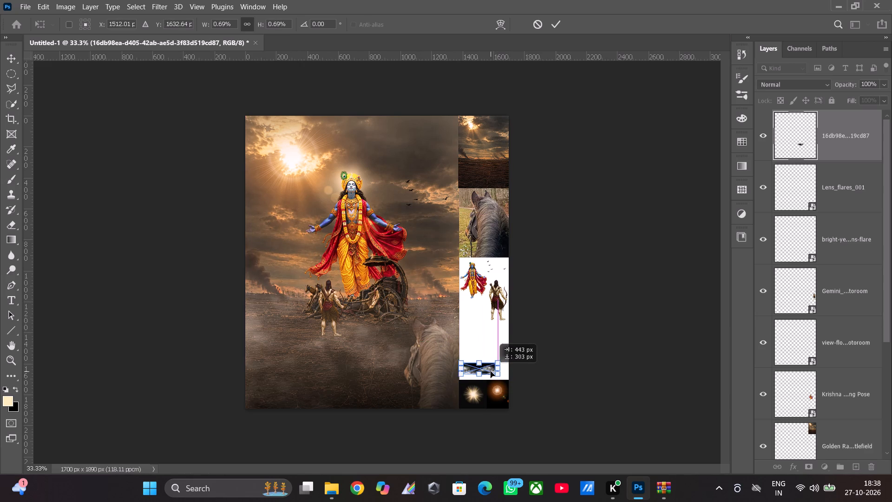
left_click_drag(491, 371, 492, 376)
left_click_drag(498, 379, 504, 388)
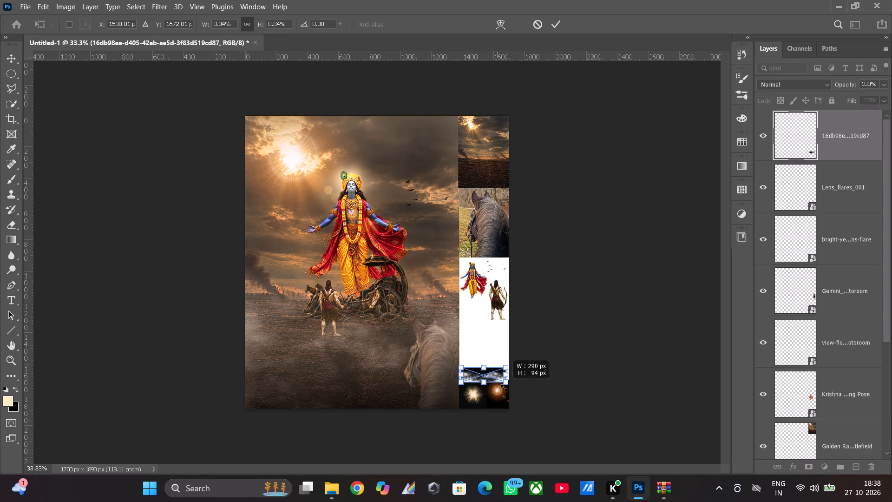
left_click_drag(504, 388, 506, 388)
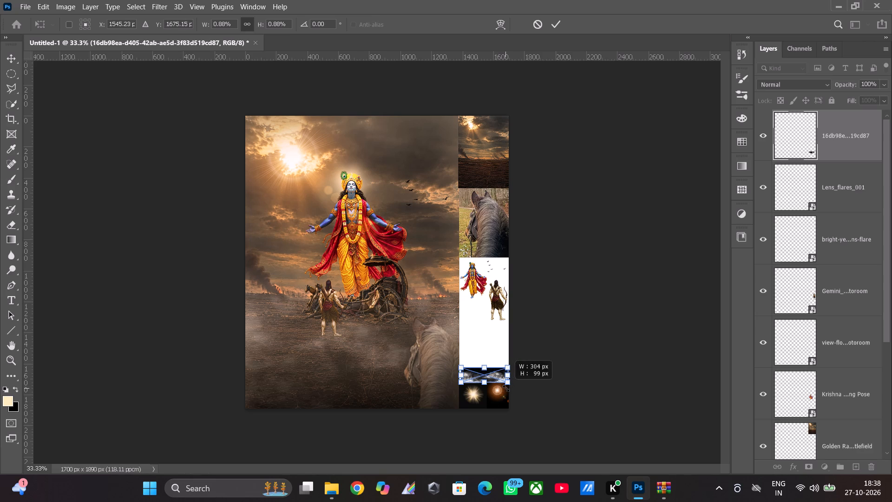
left_click_drag(506, 388, 508, 390)
left_click_drag(498, 380, 498, 380)
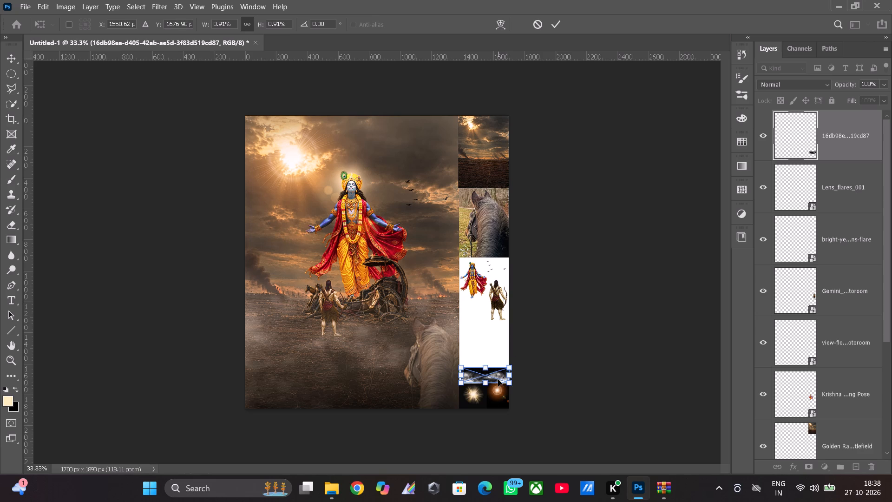
left_click_drag(498, 380, 498, 375)
left_click(499, 374)
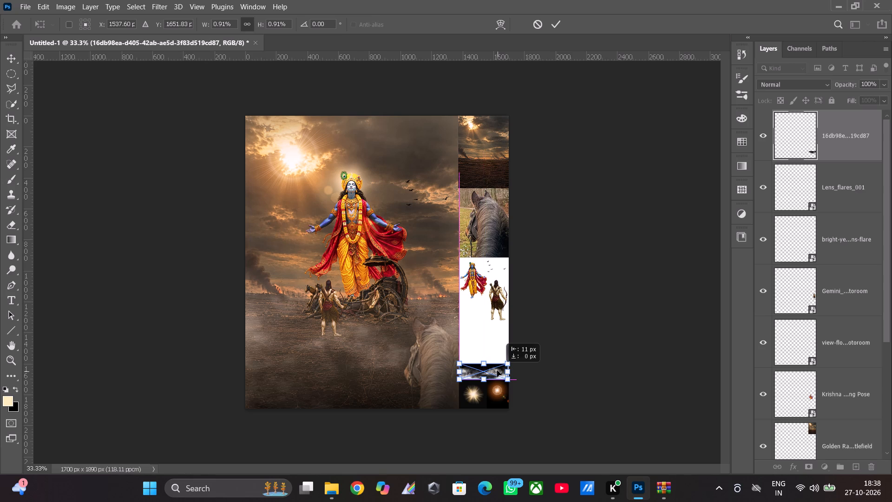
left_click(510, 365)
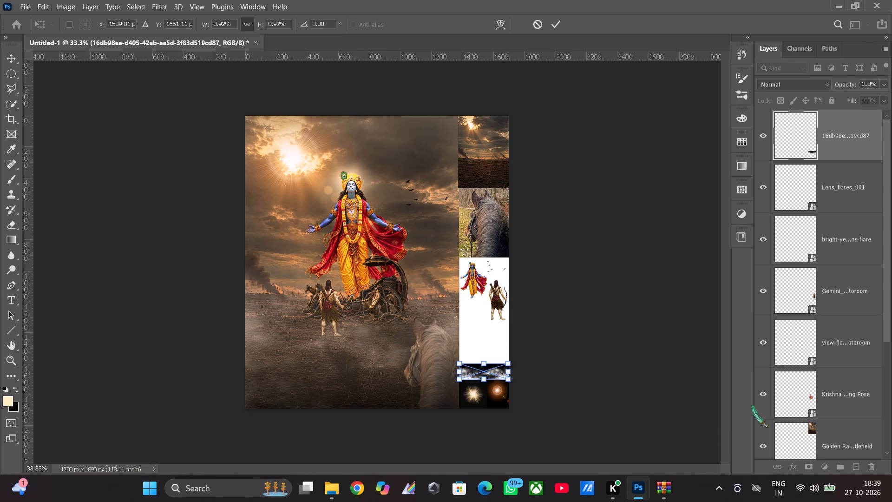
left_click(826, 401)
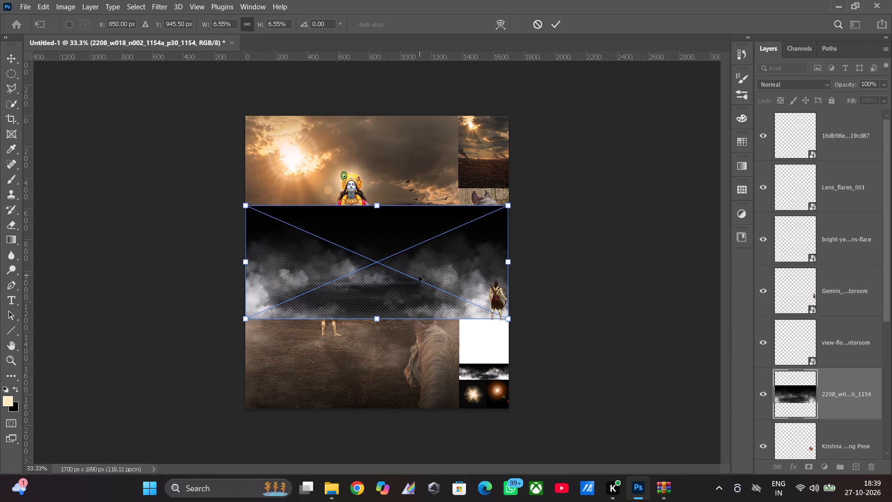
Scale the placed 2208_w018_n002_1154a_p30_1154 smoke image to about 1.25%, positioned across the white strip directly above the other smoke image, and commit it.
left_click_drag(510, 318, 497, 309)
left_click_drag(497, 309, 289, 229)
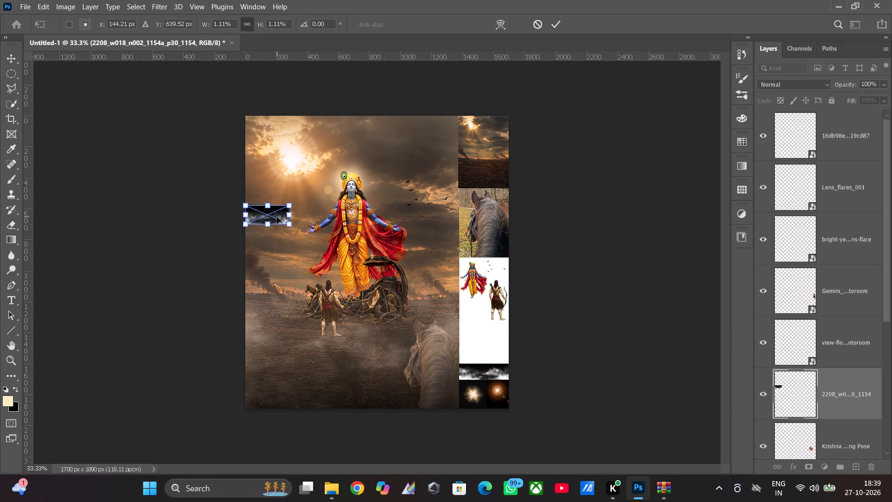
left_click_drag(277, 217, 492, 352)
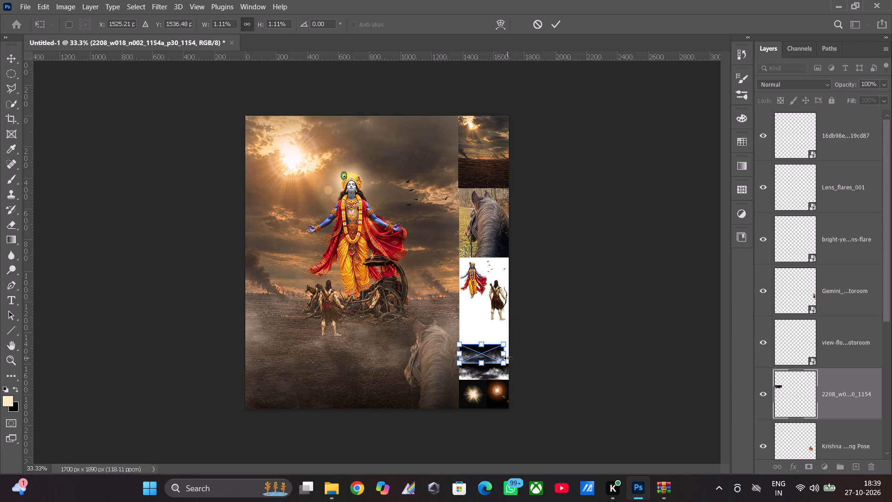
left_click_drag(500, 345, 506, 343)
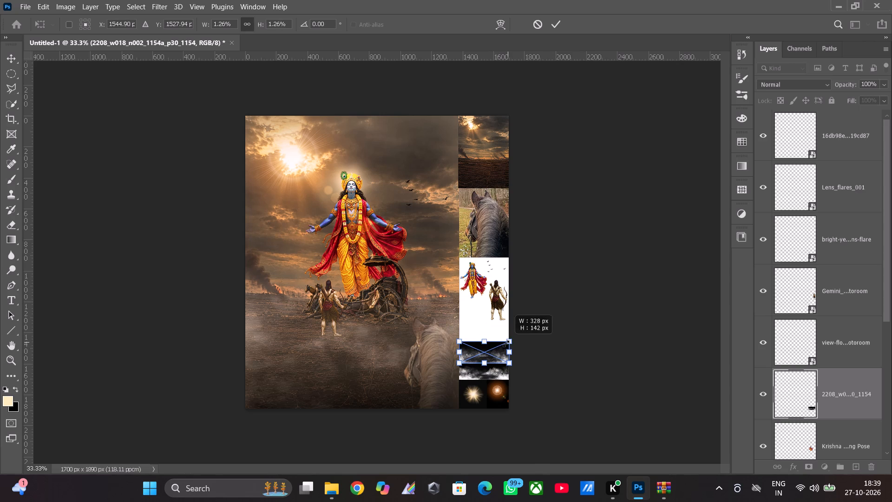
left_click_drag(506, 343, 506, 347)
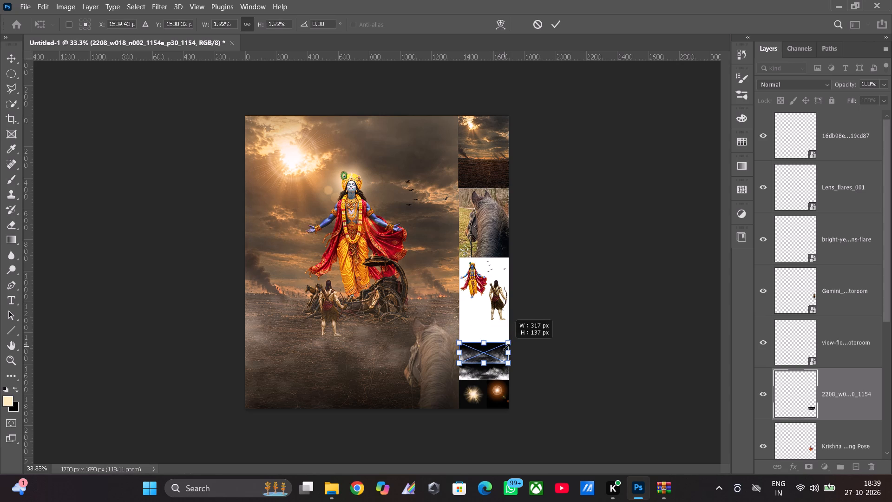
left_click_drag(506, 347, 507, 346)
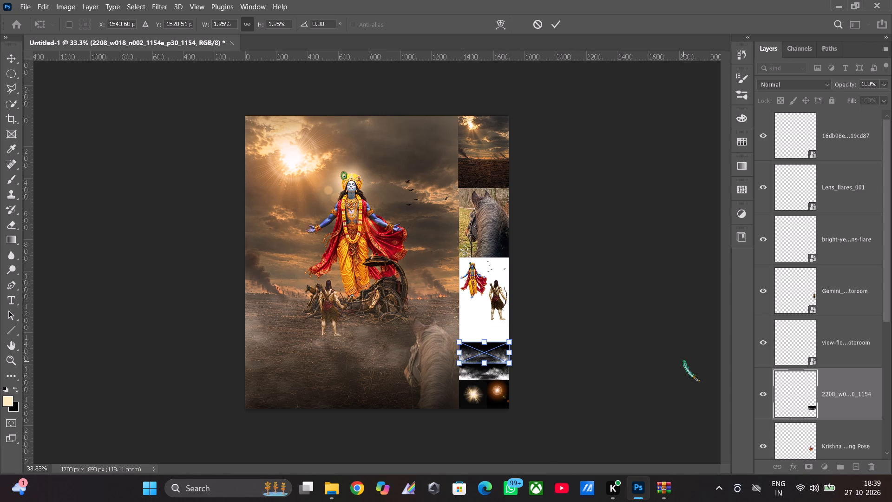
left_click(684, 361)
left_click(794, 343)
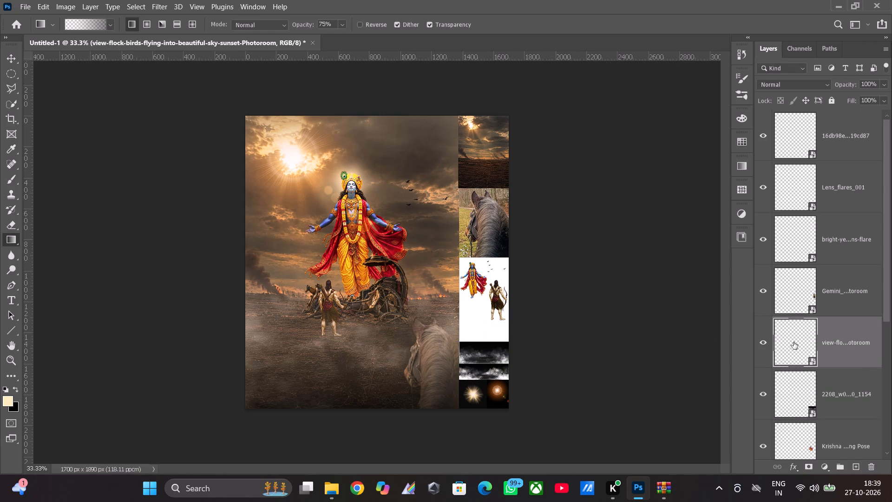
Check the transform bounds of the 16db98ea smoke, Lens_flares_001, bright-yellow sunburst flare and bird flock layers in the strip.
scroll(807, 377, "up", 5)
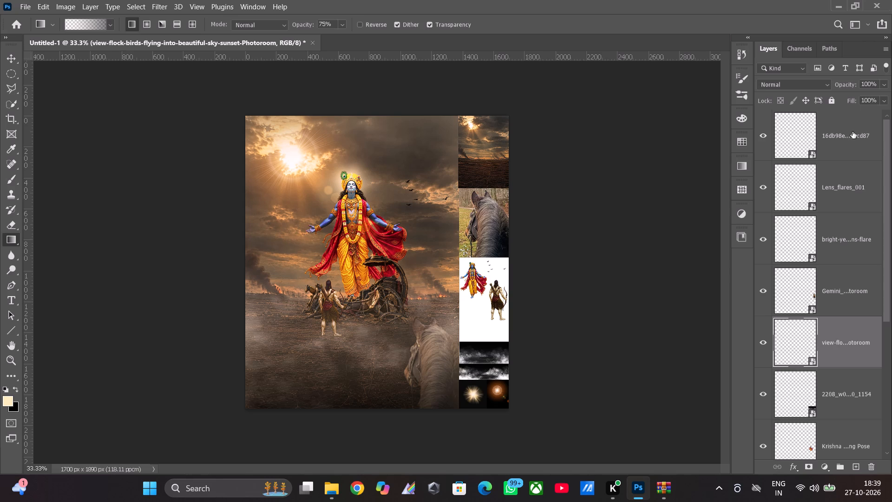
left_click(853, 131)
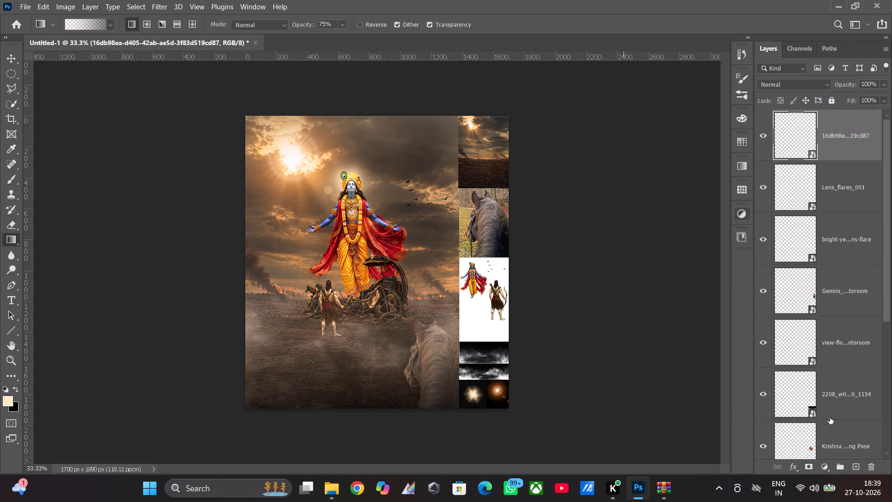
left_click(840, 396)
left_click(833, 137)
key("ctrl+t")
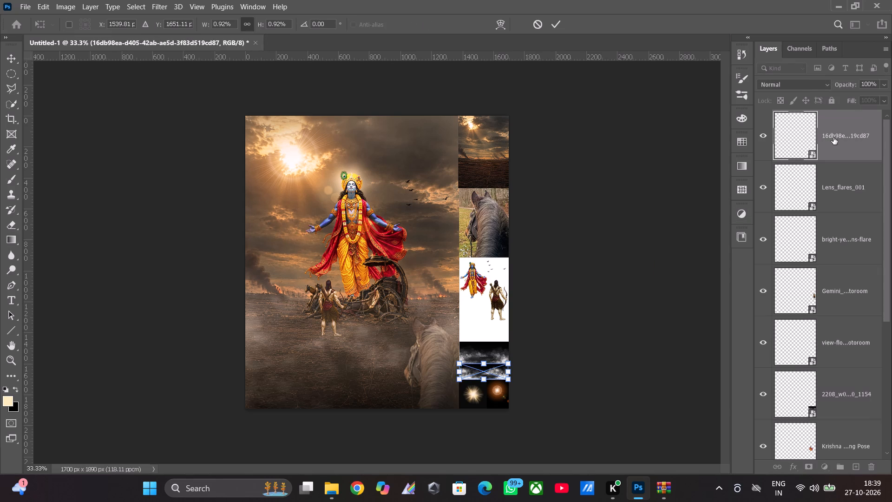
left_click(860, 190)
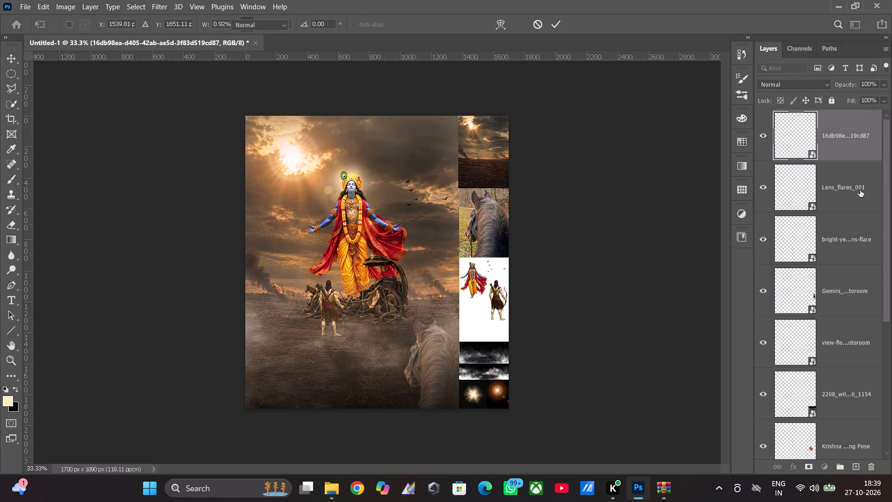
key("ctrl+t")
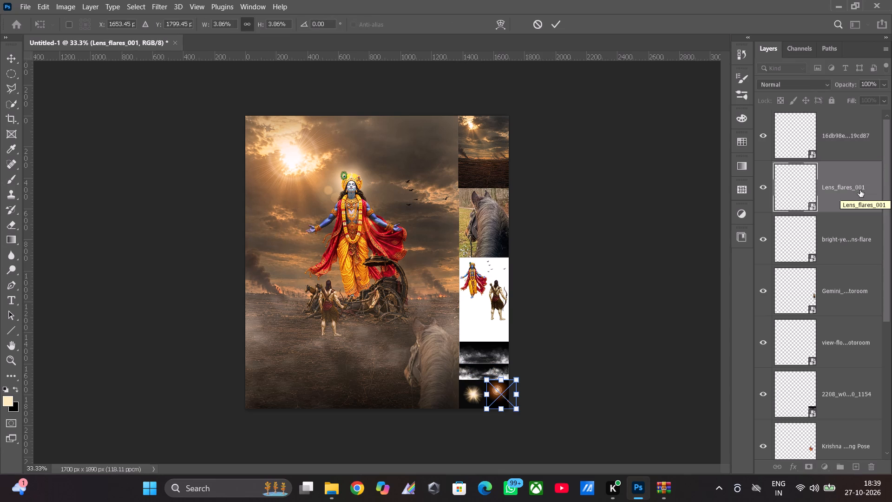
scroll(857, 198, "up", 4)
left_click(854, 258)
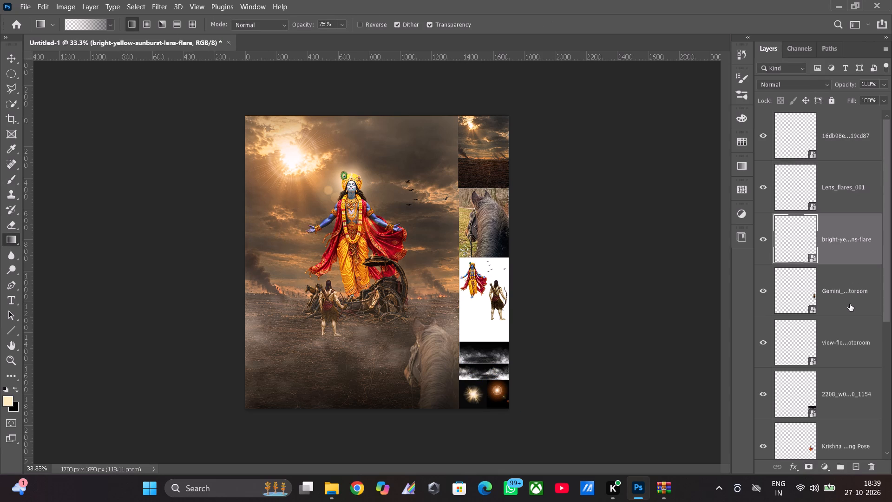
key("ctrl+t")
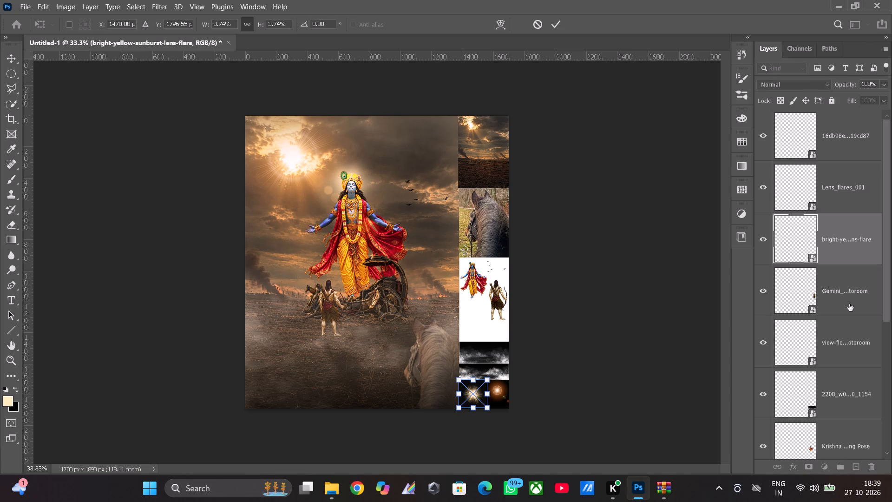
left_click(834, 353)
key("ctrl+t")
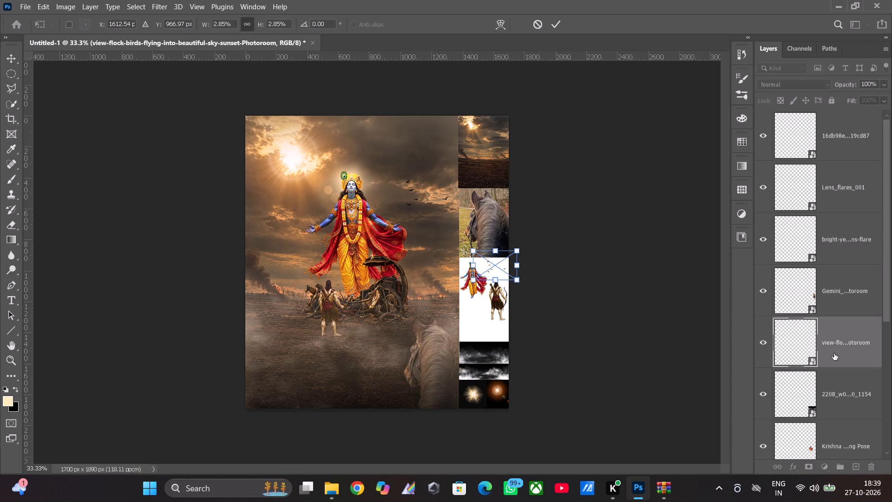
Refine the 2208_w018 smoke layer to about 1.27% scale so it spans the strip's full width, and commit the transform.
left_click(829, 401)
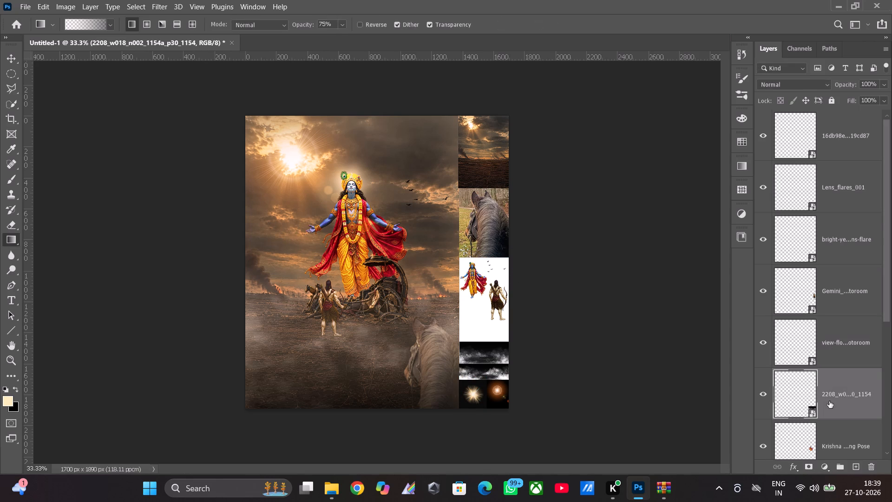
key("ctrl+t")
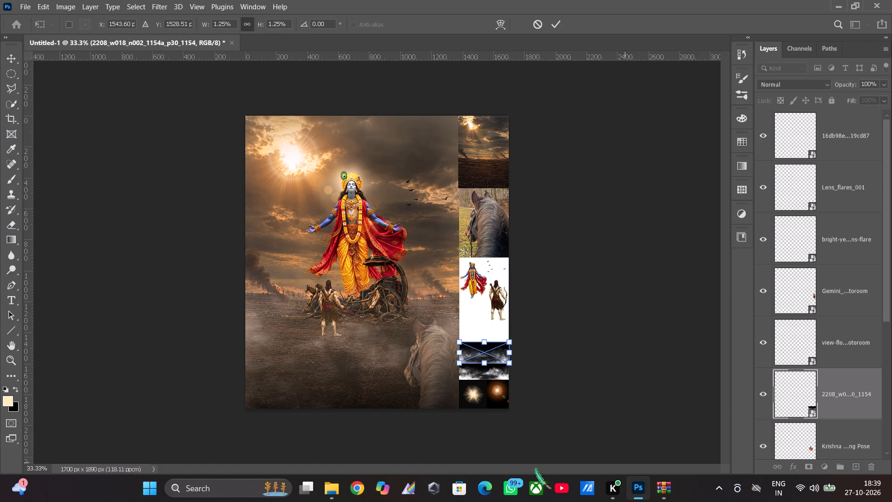
left_click(460, 339)
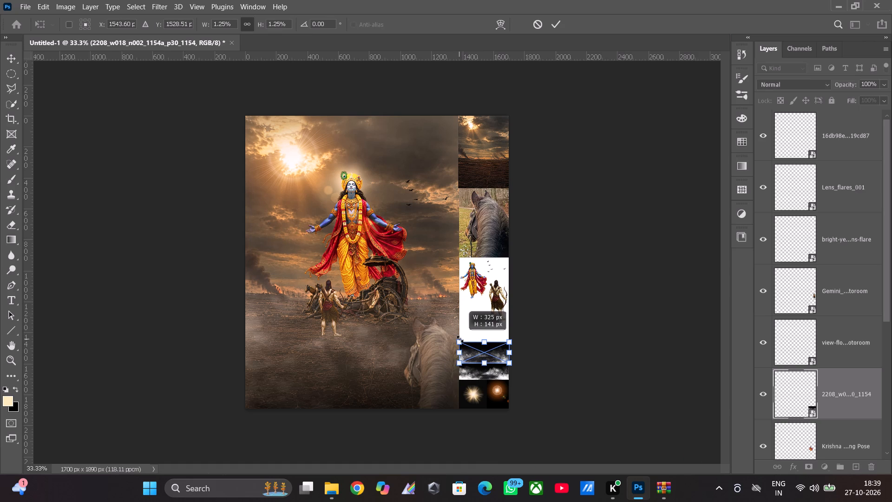
left_click(830, 347)
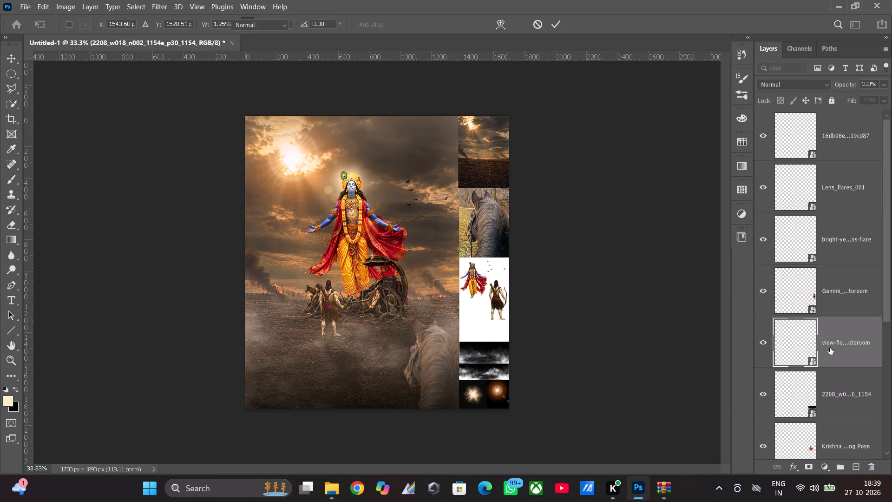
left_click(835, 384)
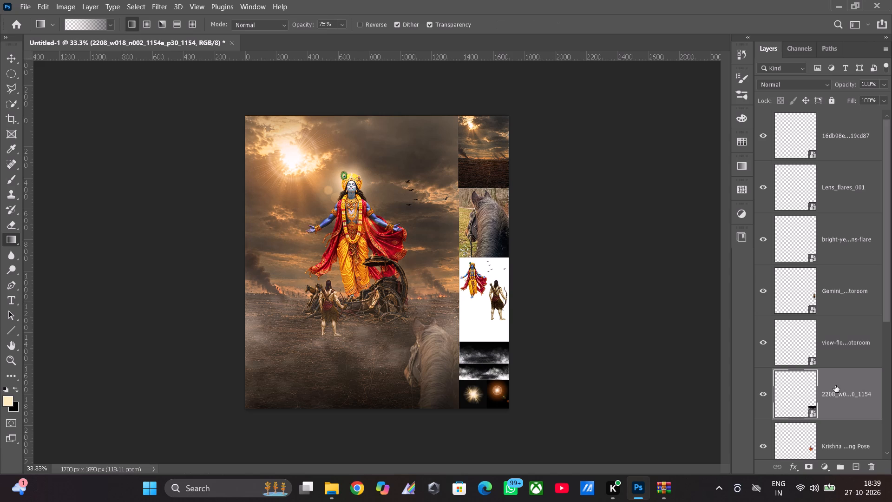
key("ctrl+t")
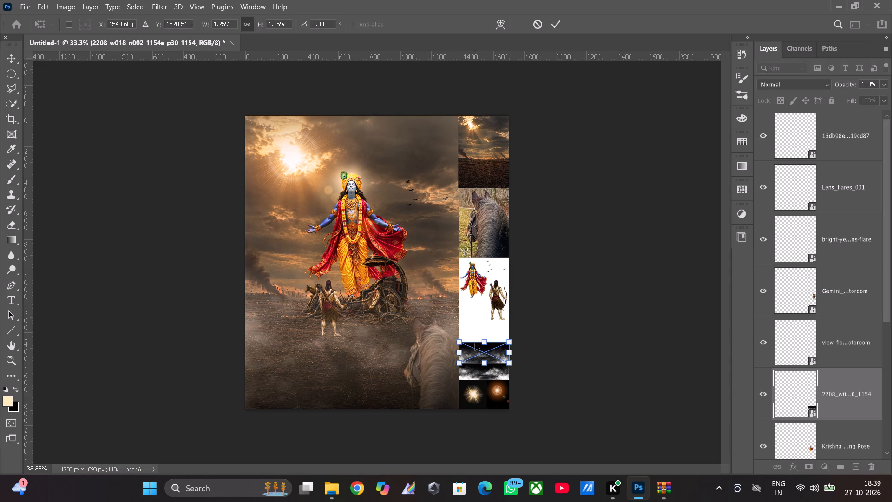
left_click_drag(459, 342, 461, 340)
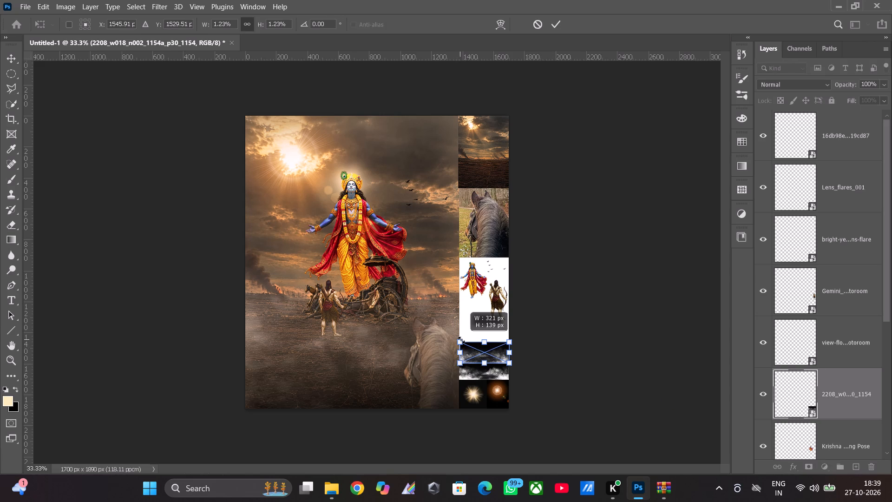
left_click_drag(461, 340, 460, 338)
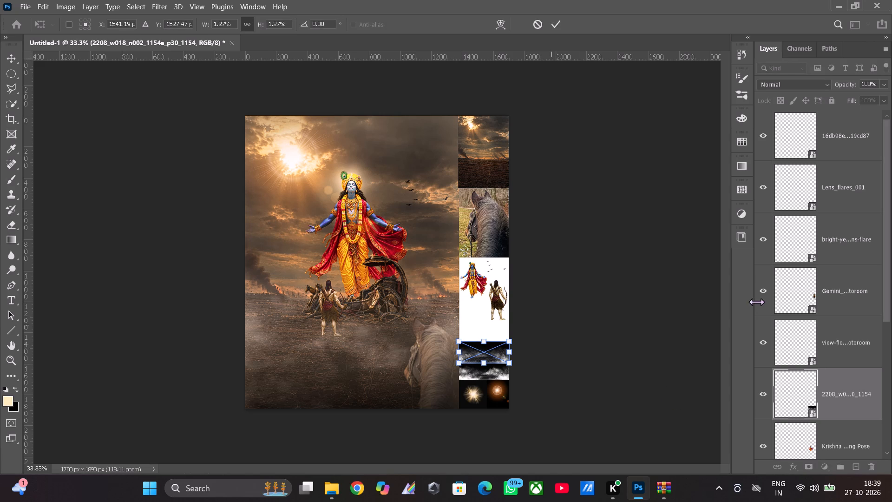
left_click(791, 304)
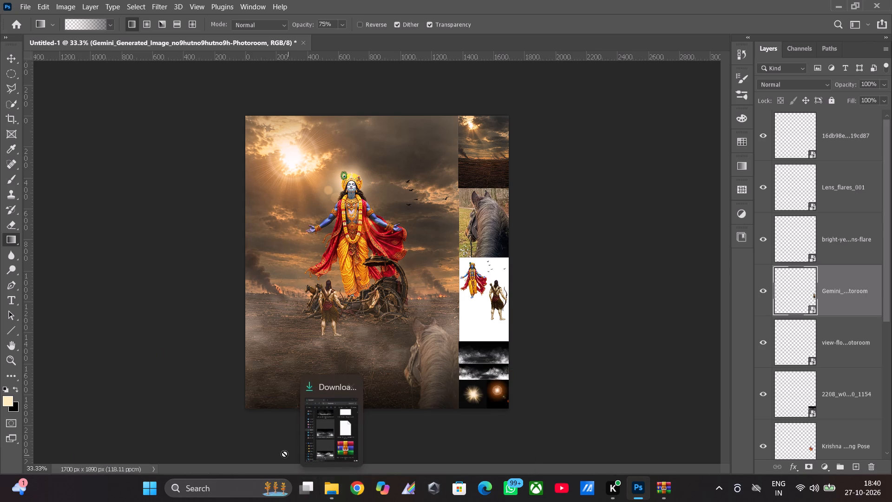
Find the Ruined Golden Chariot Wreck image in the Downloads folder and place it into the Photoshop document.
left_click(335, 435)
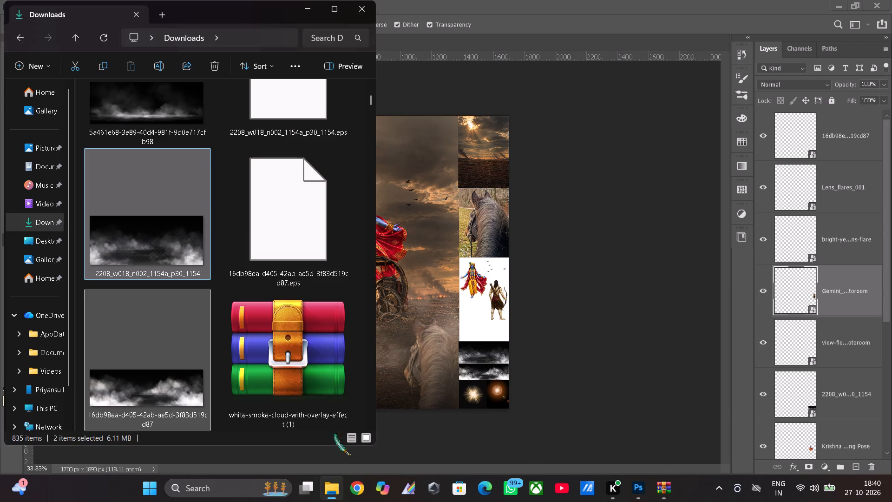
scroll(240, 350, "up", 3)
scroll(233, 296, "up", 2)
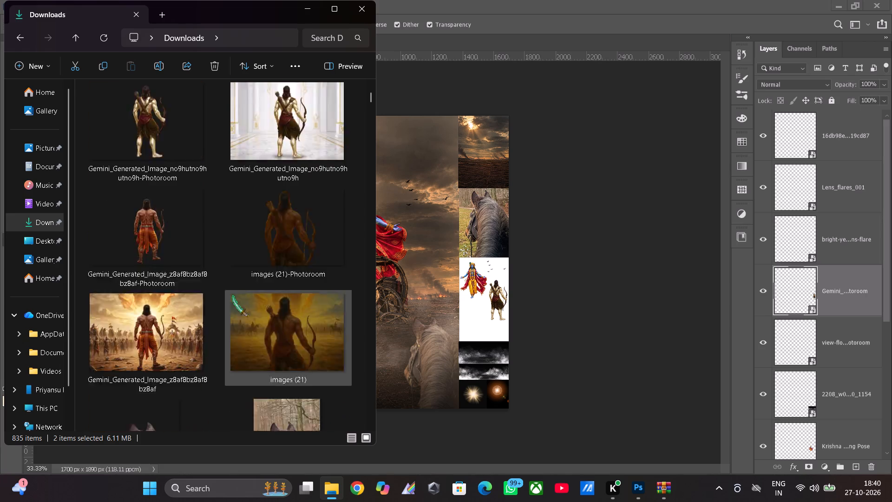
scroll(233, 296, "up", 3)
scroll(233, 296, "down", 1)
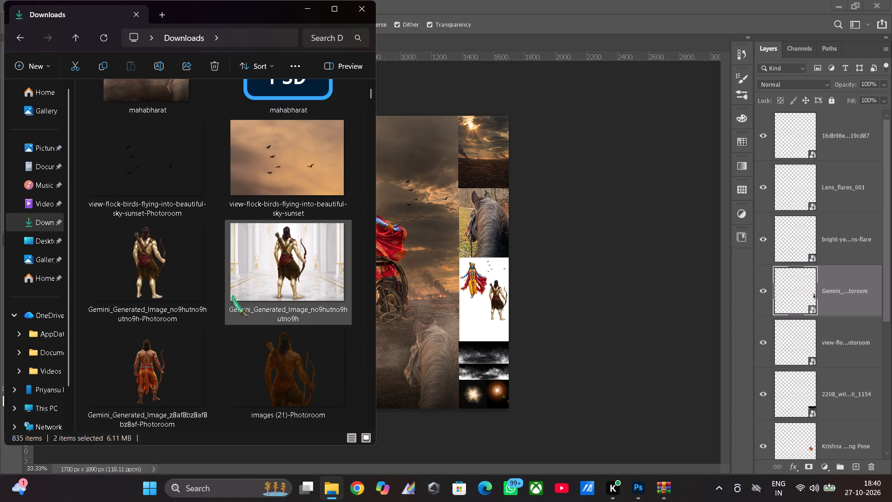
scroll(232, 296, "down", 2)
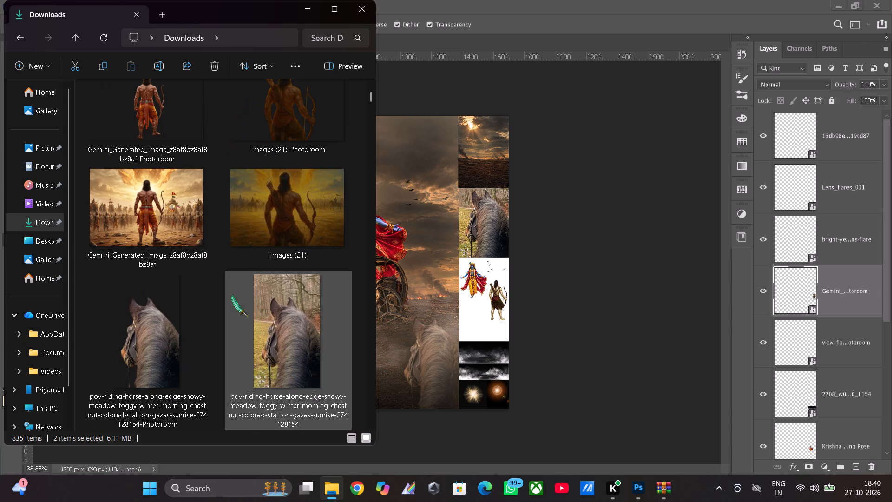
scroll(232, 297, "down", 4)
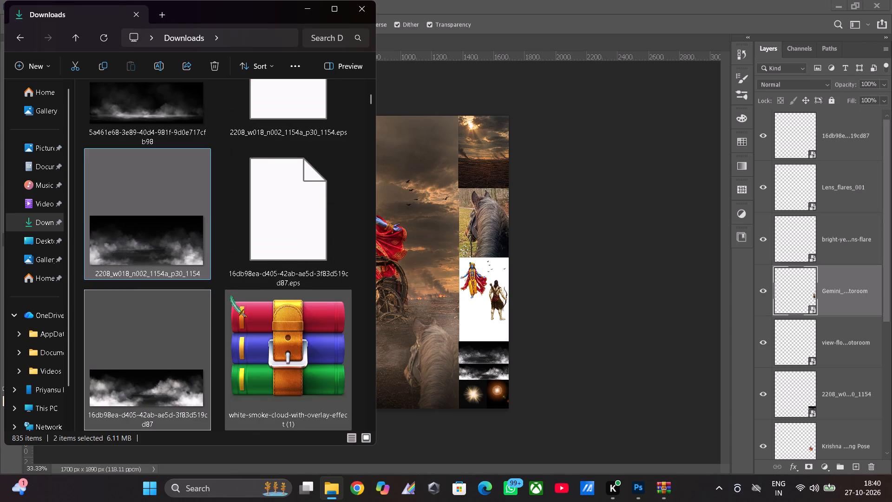
scroll(230, 297, "down", 3)
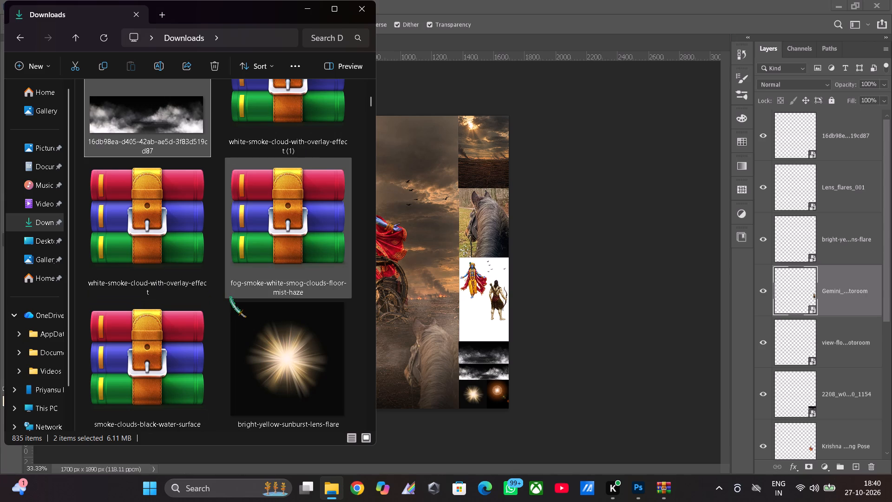
scroll(230, 297, "down", 4)
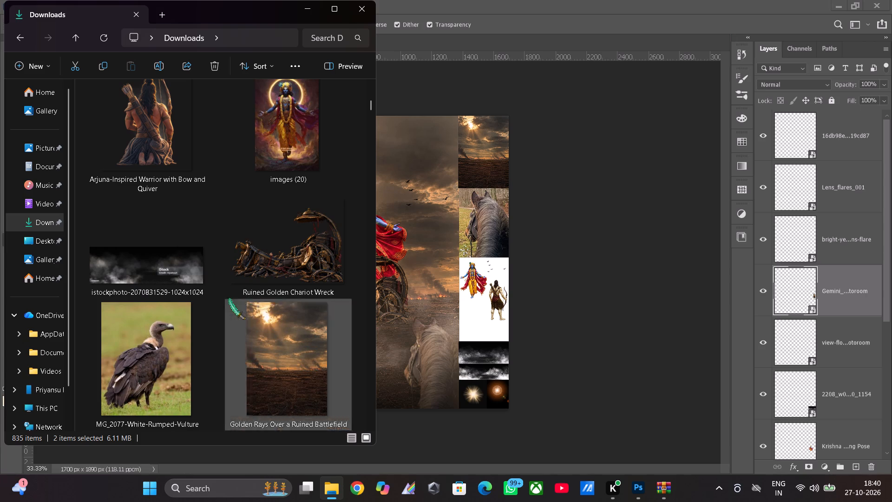
left_click_drag(284, 261, 486, 318)
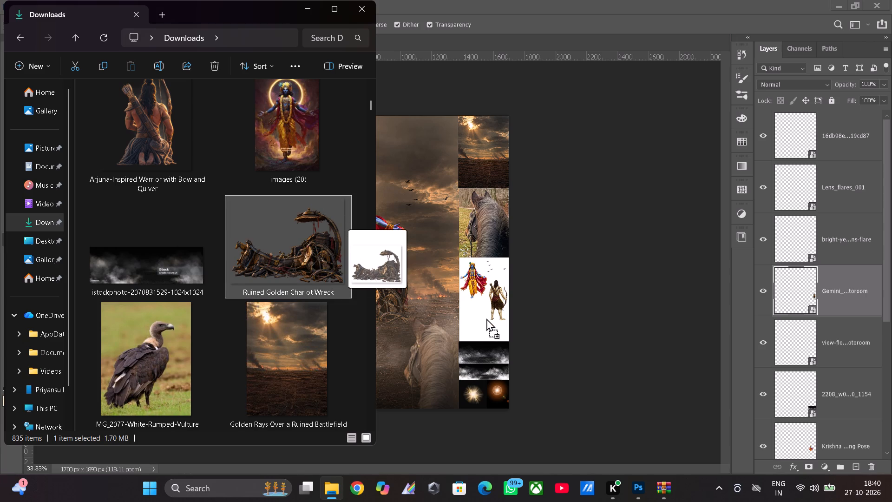
left_click_drag(486, 318, 483, 326)
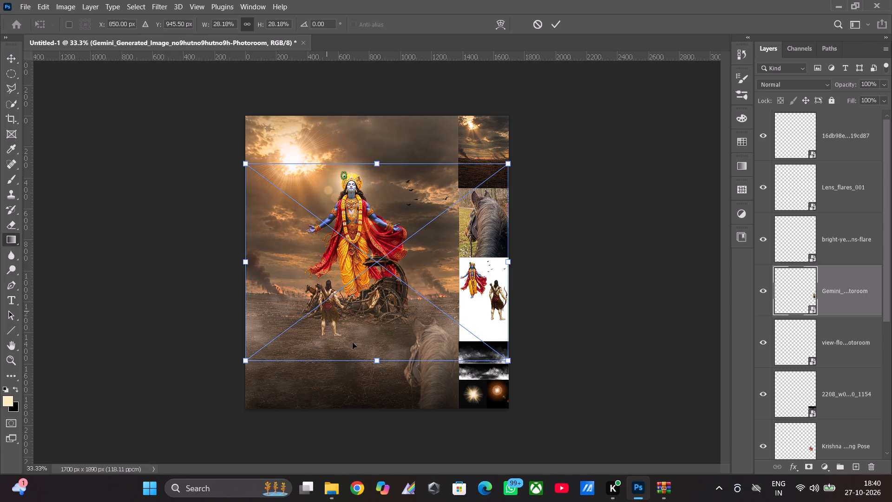
Scale the placed Ruined Golden Chariot Wreck down to about 4.73% and move it to the bottom of the strip's white area.
left_click_drag(506, 360, 326, 292)
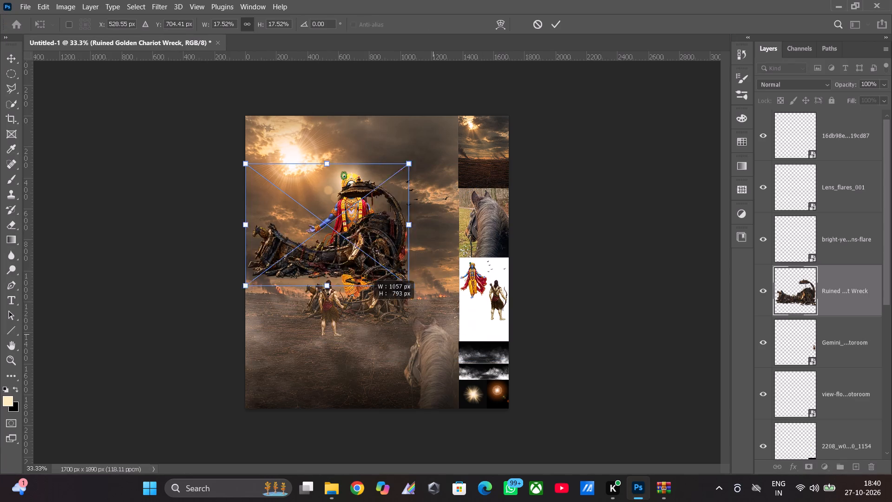
left_click_drag(326, 292, 269, 261)
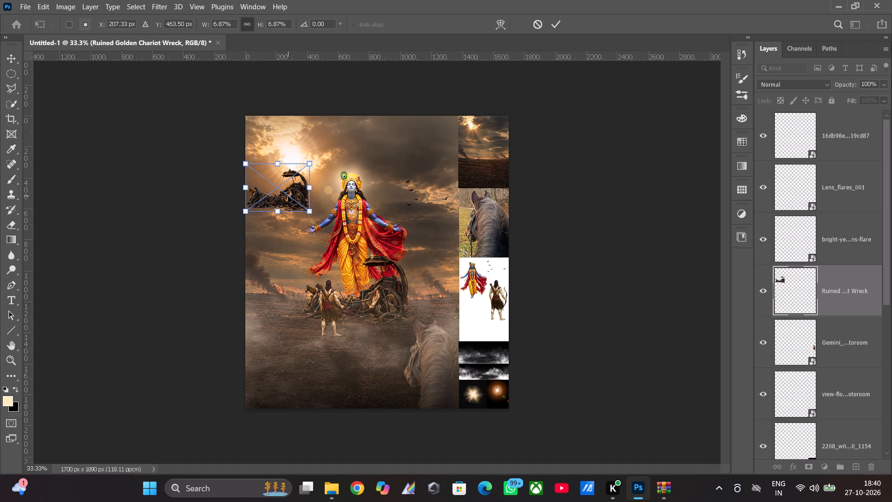
left_click_drag(288, 194, 500, 324)
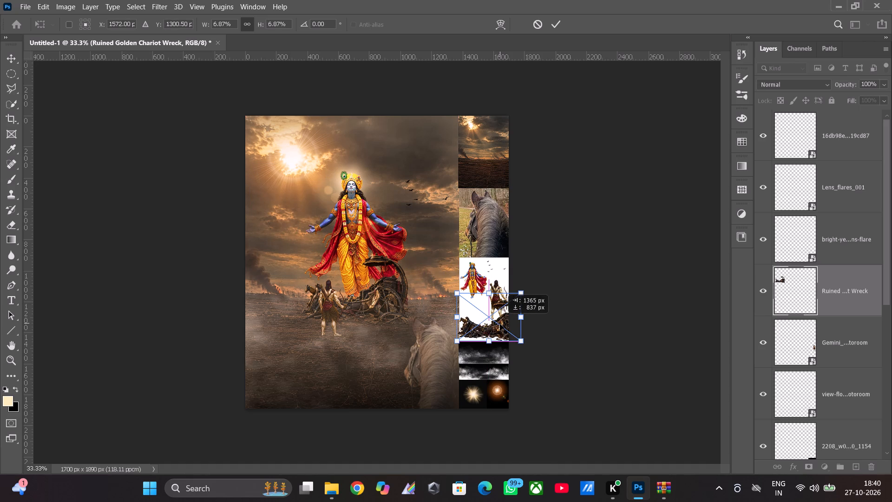
left_click_drag(500, 324, 495, 322)
left_click_drag(517, 344, 492, 327)
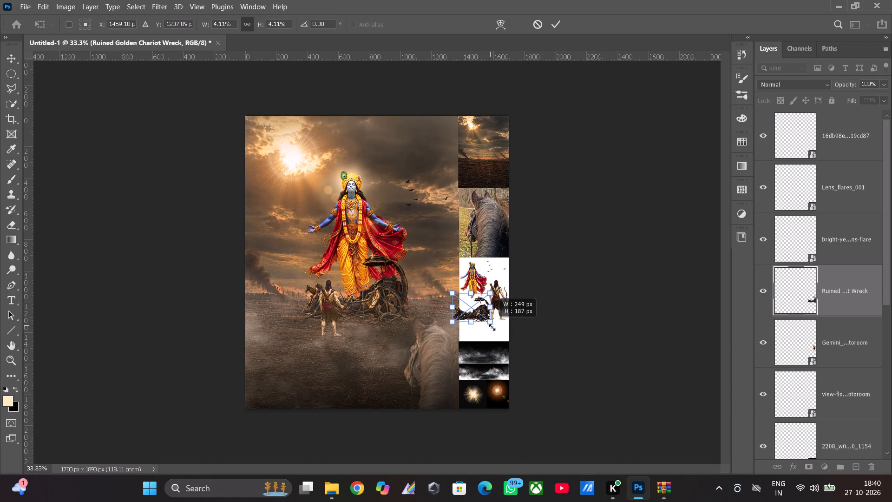
left_click_drag(492, 327, 496, 330)
left_click_drag(491, 316, 499, 334)
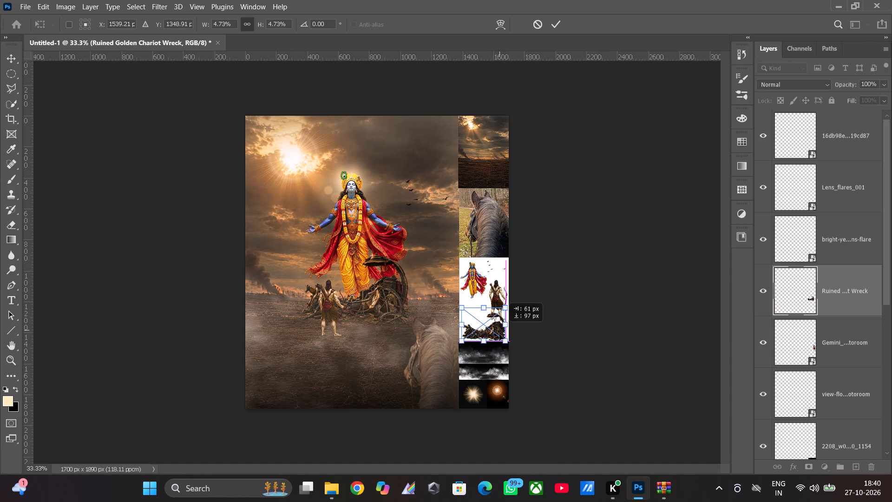
left_click_drag(499, 334, 500, 335)
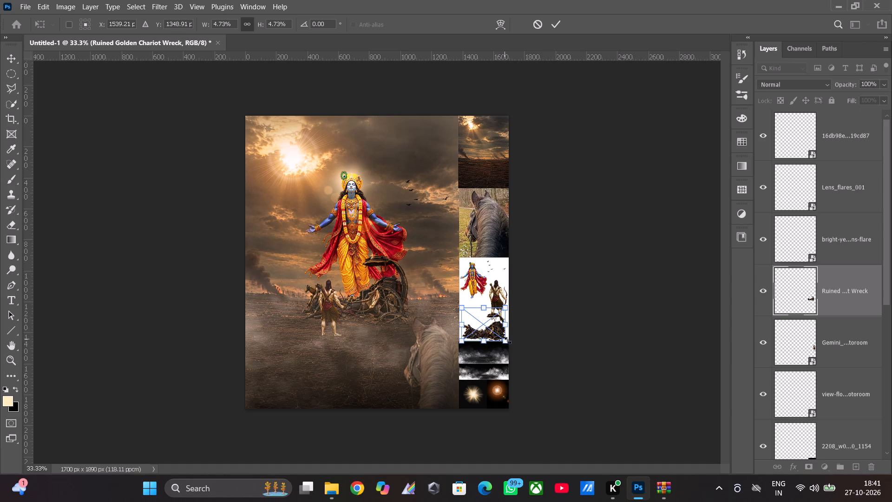
Refine the chariot wreck to about 3.89% scale, positioned below the Krishna and archer cutouts and just above the smoke images.
left_click_drag(508, 340, 490, 332)
left_click_drag(479, 326, 486, 331)
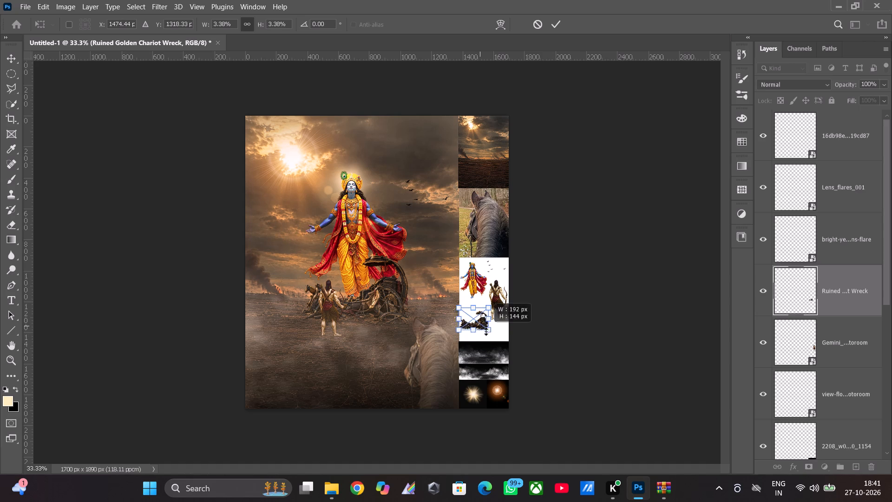
left_click_drag(486, 331, 492, 338)
left_click_drag(482, 328, 492, 330)
left_click_drag(505, 339, 505, 338)
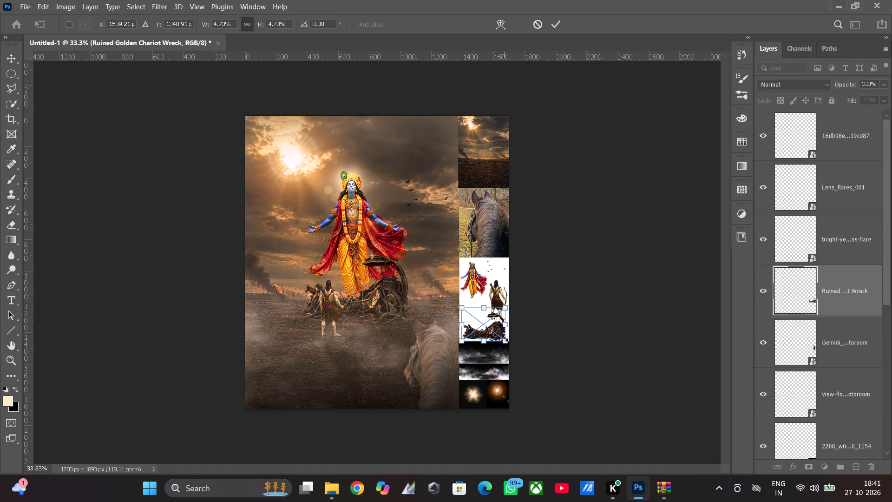
left_click_drag(505, 338, 493, 333)
left_click_drag(493, 326, 498, 333)
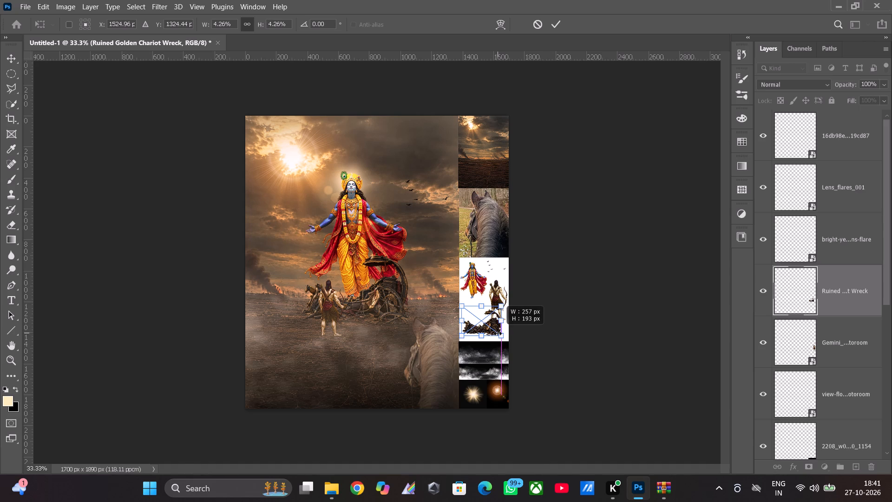
left_click_drag(498, 333, 494, 332)
left_click_drag(493, 329, 497, 335)
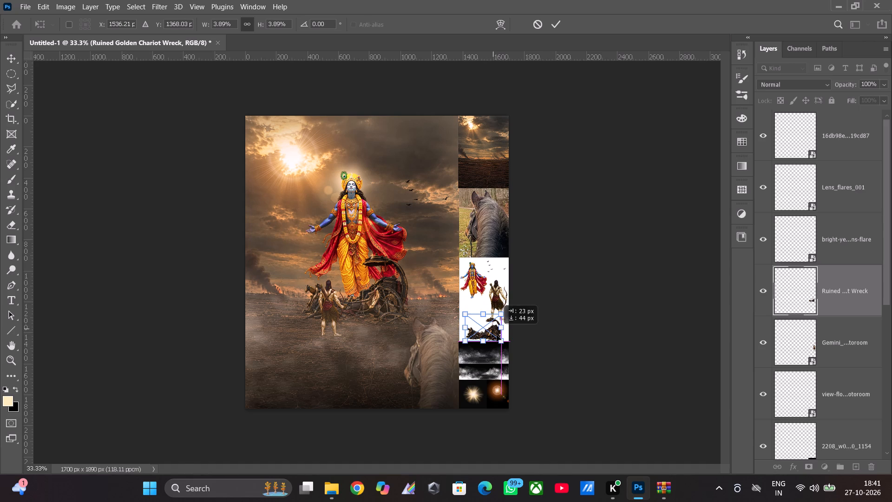
left_click_drag(497, 335, 496, 334)
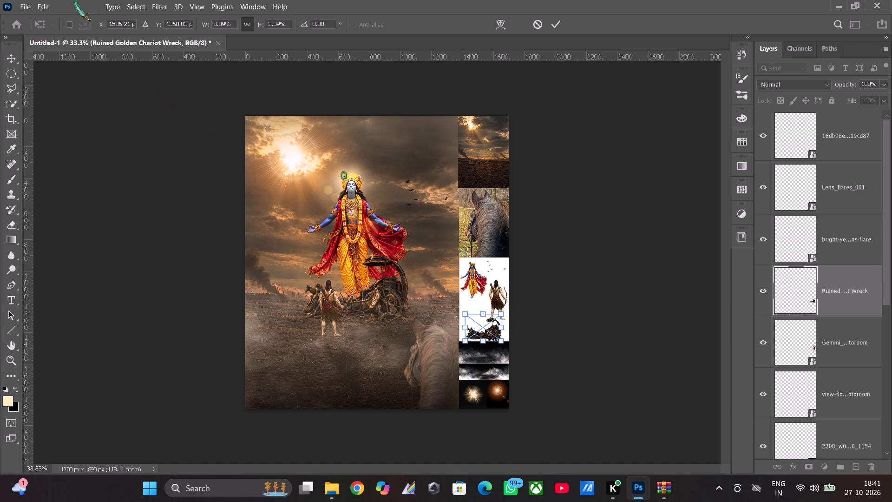
Flip the chariot wreck horizontally and commit the transform.
left_click(75, 0)
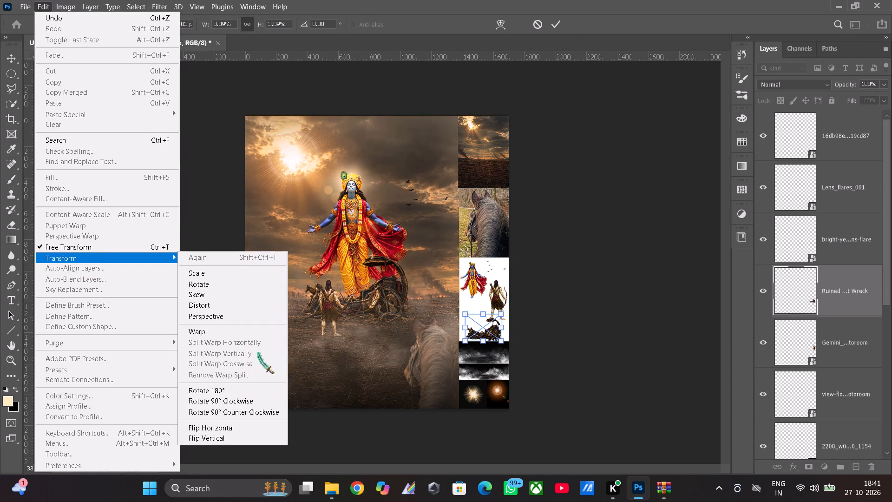
left_click(227, 428)
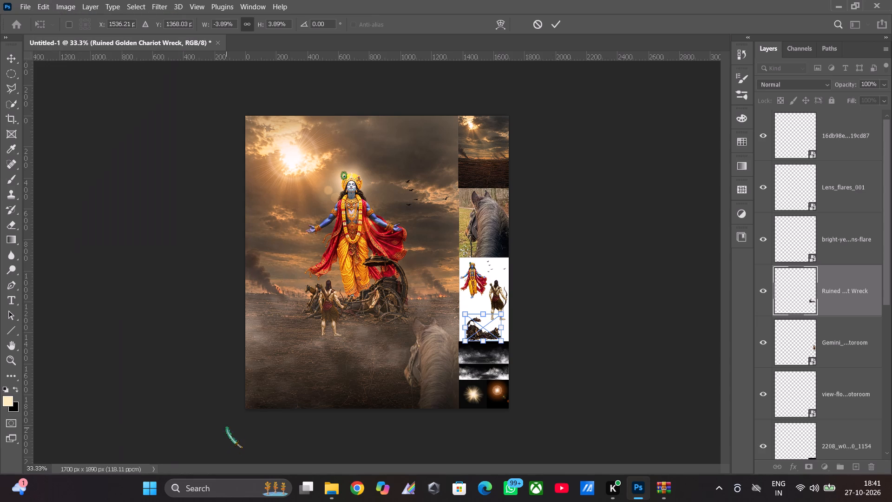
left_click(597, 281)
left_click(551, 23)
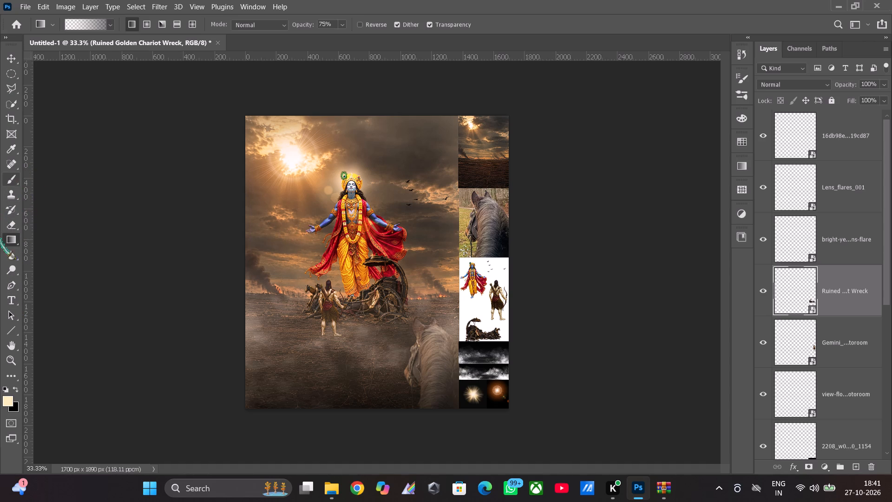
Set the Horizontal Type tool's font to Chiller.
left_click(13, 303)
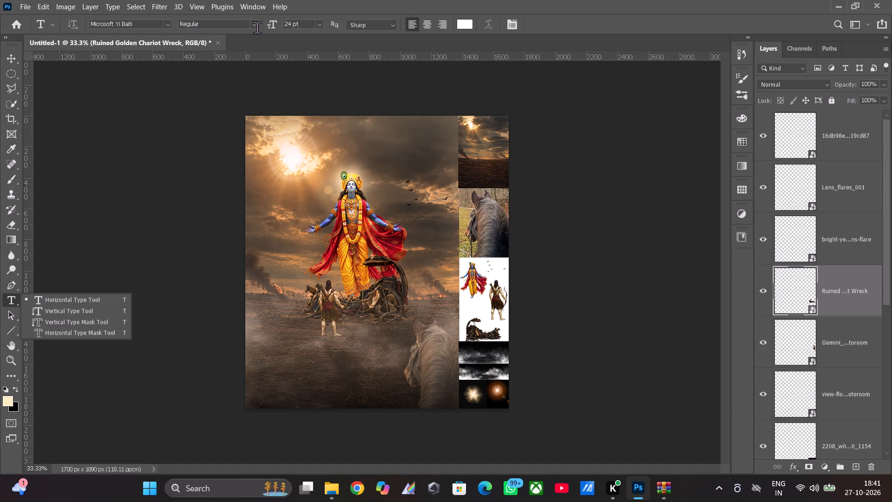
left_click(254, 22)
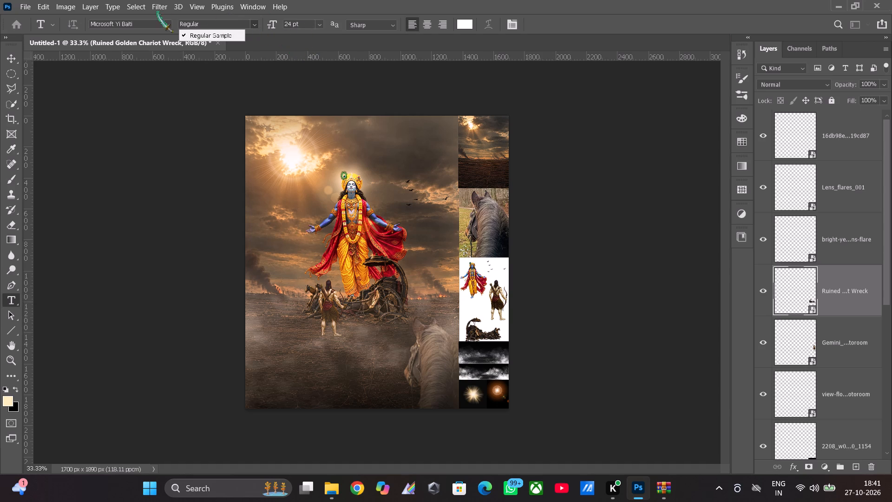
left_click(159, 22)
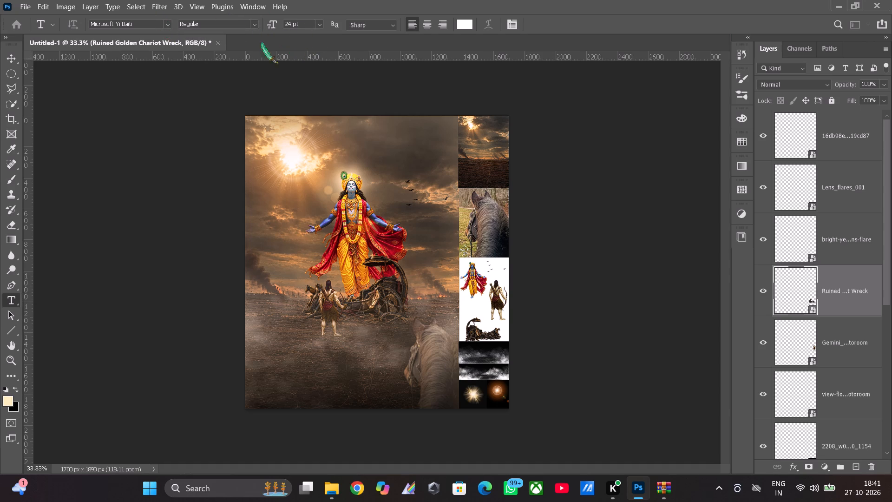
left_click(168, 24)
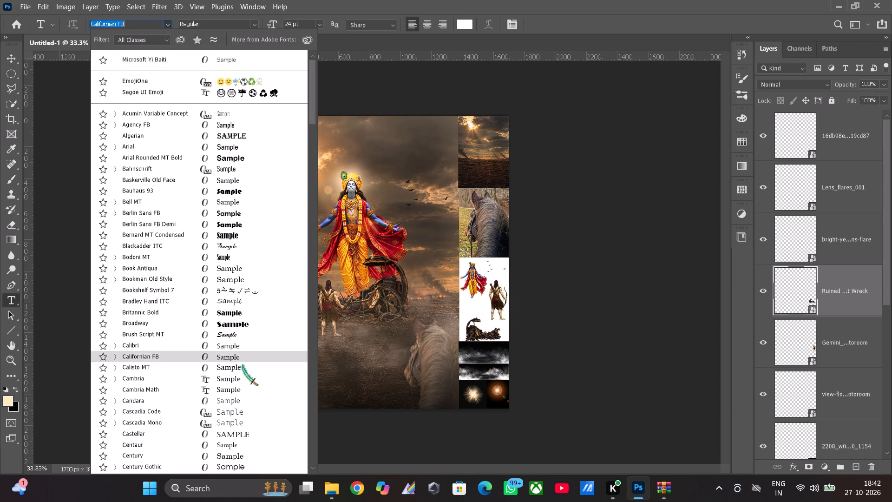
scroll(238, 427, "down", 1)
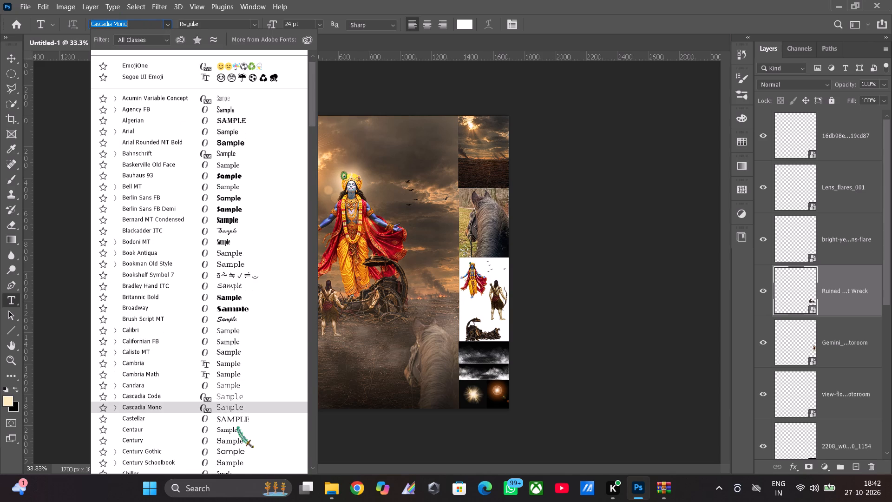
scroll(238, 427, "down", 3)
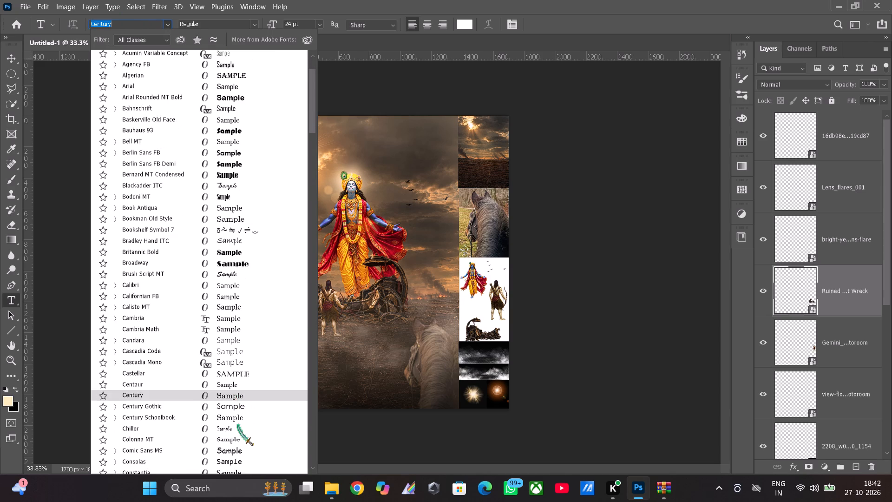
left_click(232, 428)
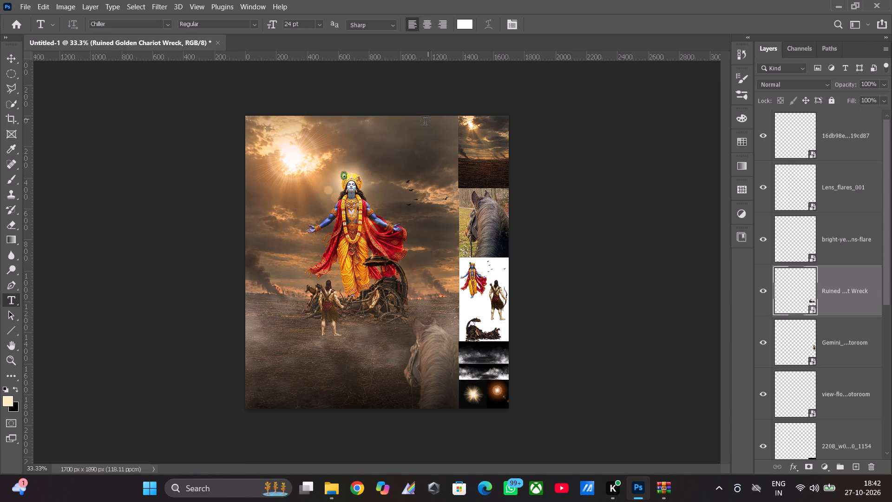
Add the white 24 pt text "Assets" in the main image's upper corner beside the strip, and commit it.
left_click(419, 130)
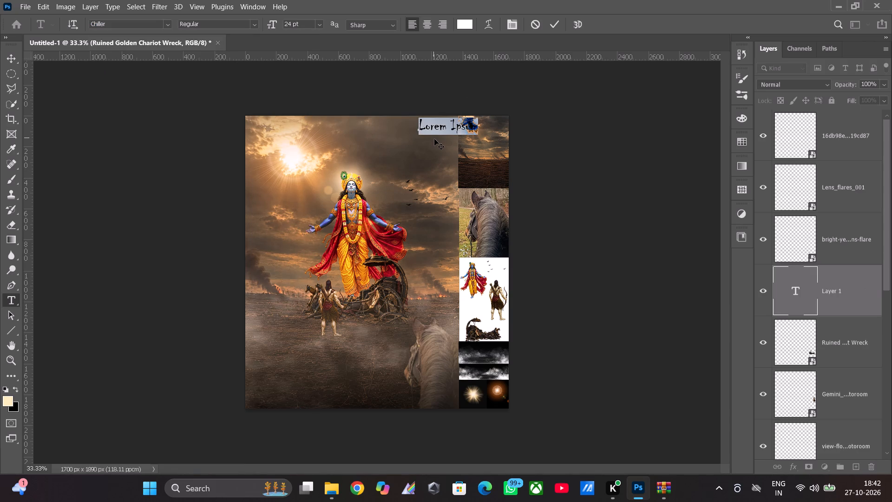
key("BackSpace")
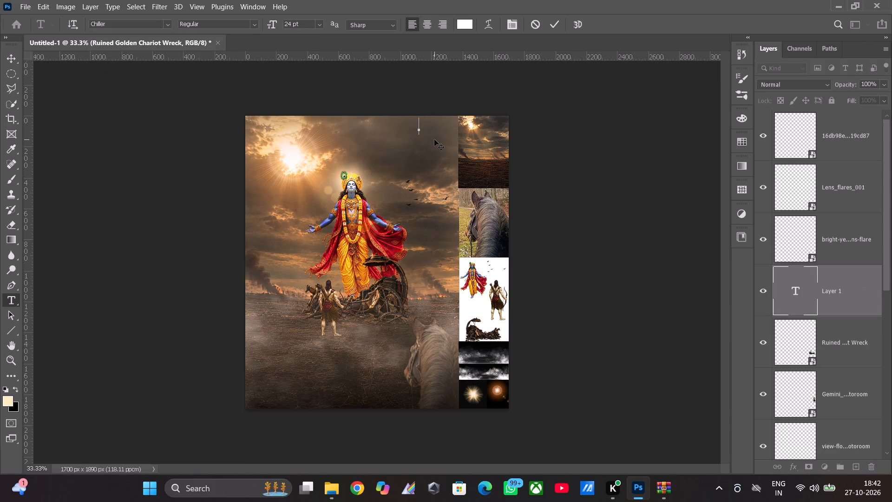
type("ass")
key("BackSpace")
key("BackSpace")
key("BackSpace")
key("BackSpace")
key("shift+a")
type("ss")
key("e")
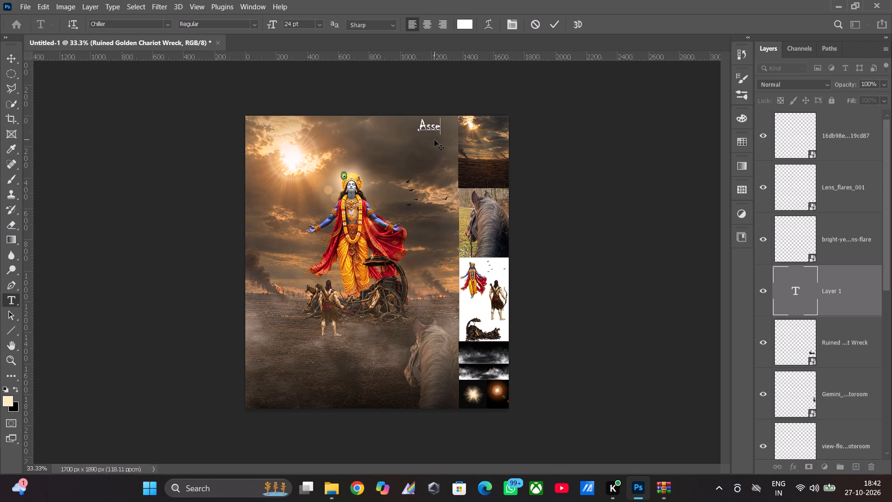
type("ts")
left_click(559, 25)
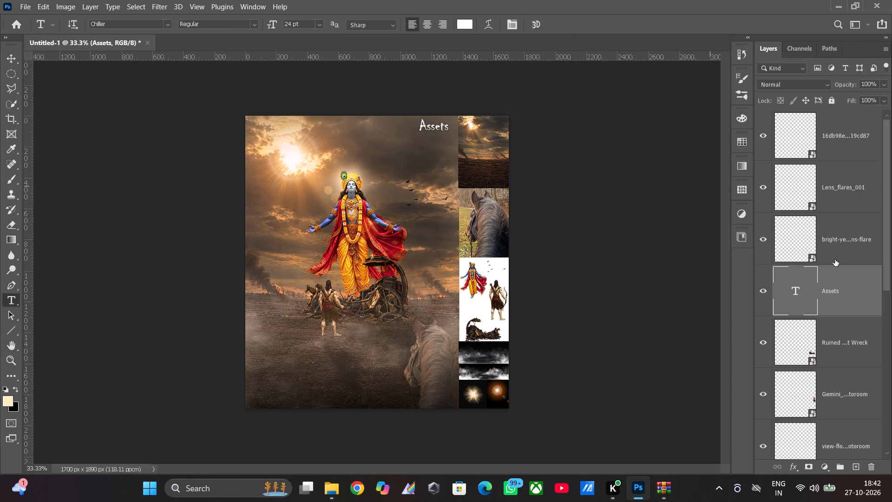
Move the "Assets" text onto the lower part of the strip's topmost battlefield image and commit the transform.
key("ctrl+t")
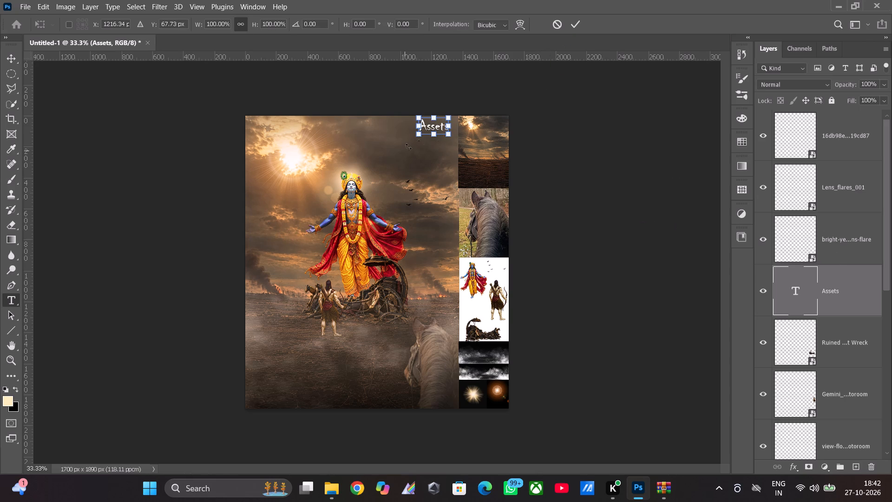
left_click_drag(437, 126, 478, 161)
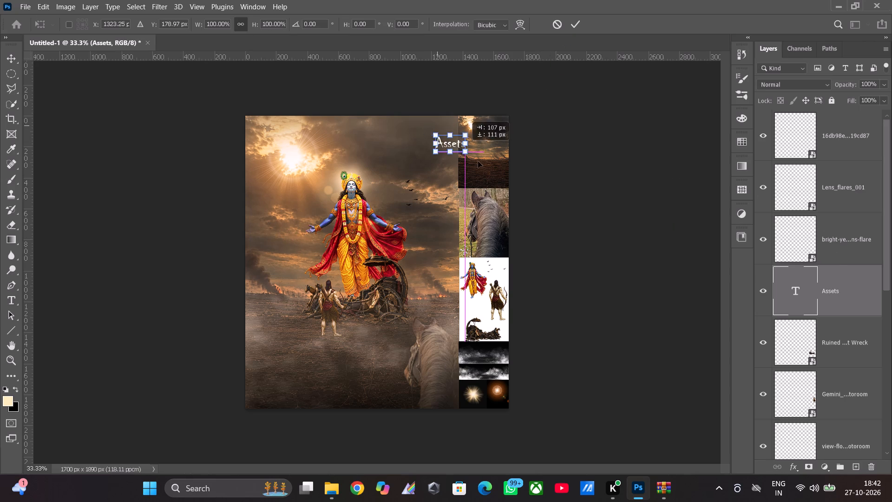
left_click_drag(478, 161, 490, 171)
left_click(644, 209)
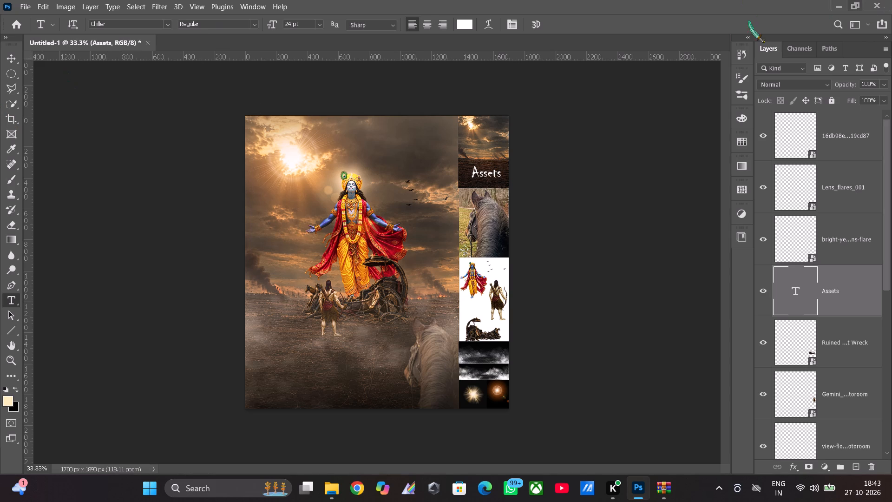
Start exporting the composition with Export As, as a 1700 x 1890 px JPG at 100% quality.
left_click(20, 8)
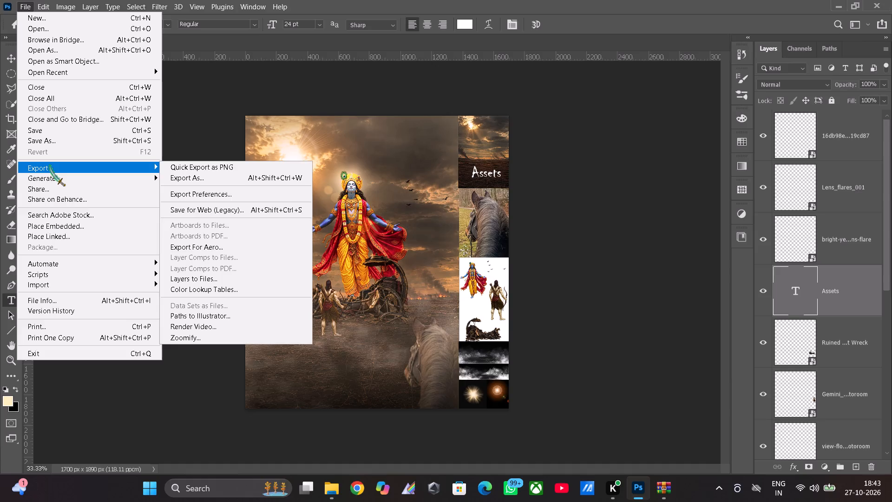
left_click(50, 165)
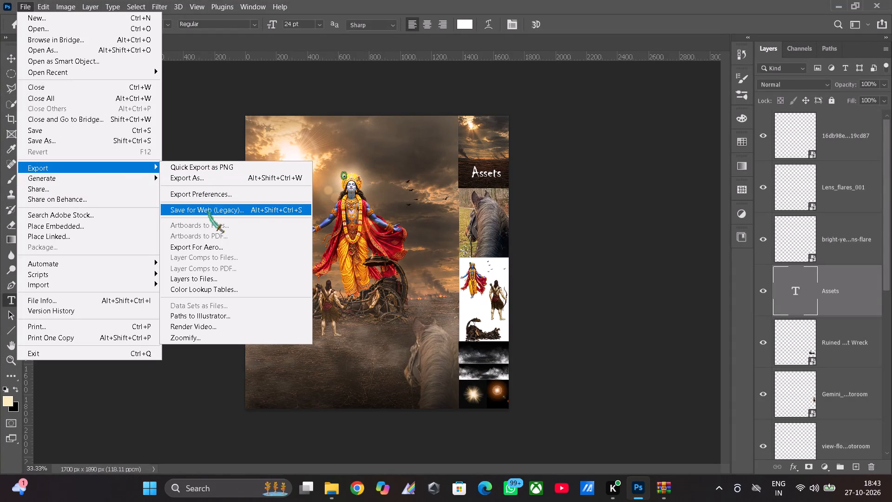
left_click(217, 180)
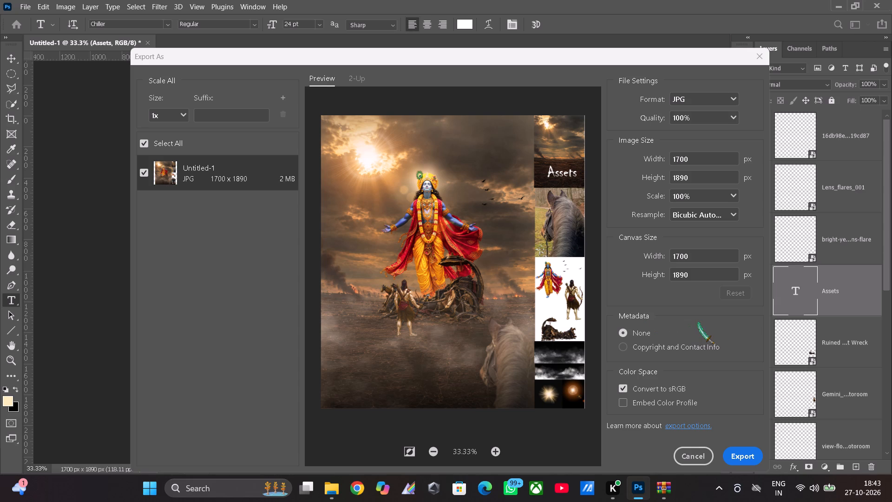
left_click(733, 450)
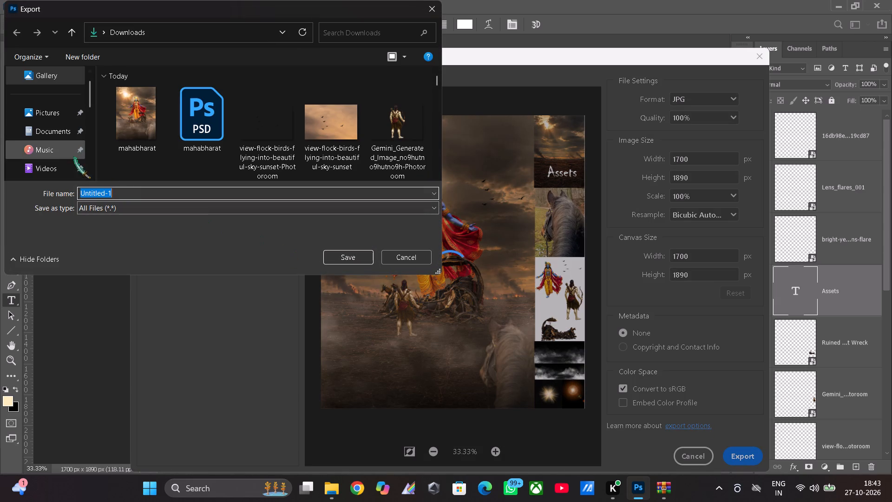
Try to save the export in Downloads under the file name mahabharat, declining to replace the existing file.
left_click(118, 192)
key("BackSpace")
key("BackSpace")
key("BackSpace")
key("BackSpace")
key("BackSpace")
key("BackSpace")
key("BackSpace")
key("BackSpace")
key("BackSpace")
key("BackSpace")
key("BackSpace")
key("BackSpace")
key("BackSpace")
key("BackSpace")
key("BackSpace")
key("BackSpace")
key("BackSpace")
key("BackSpace")
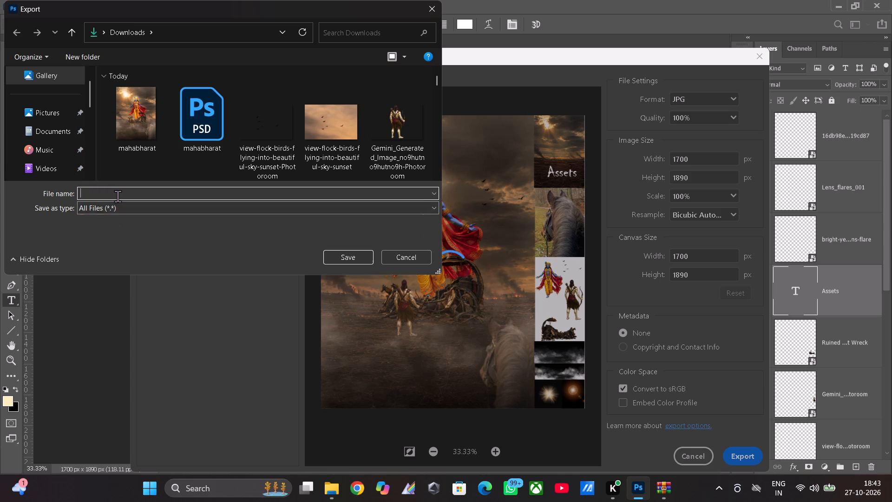
type("maha")
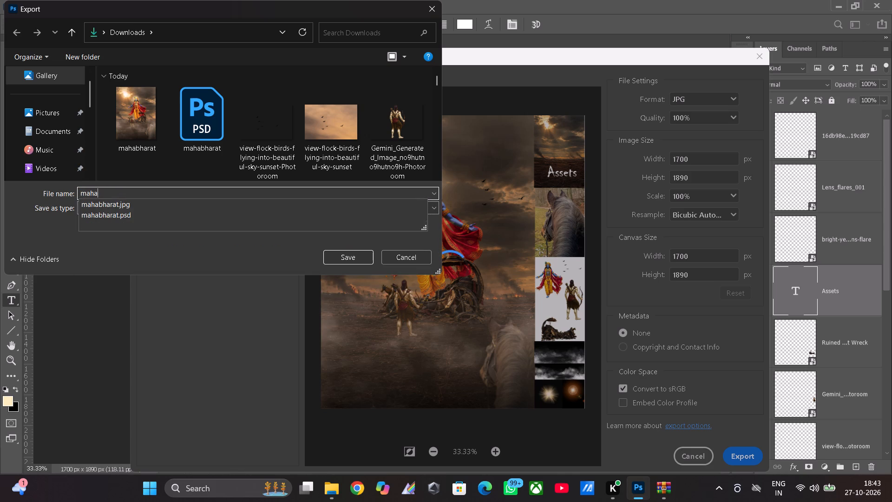
type("bha")
type("rat")
key("Return")
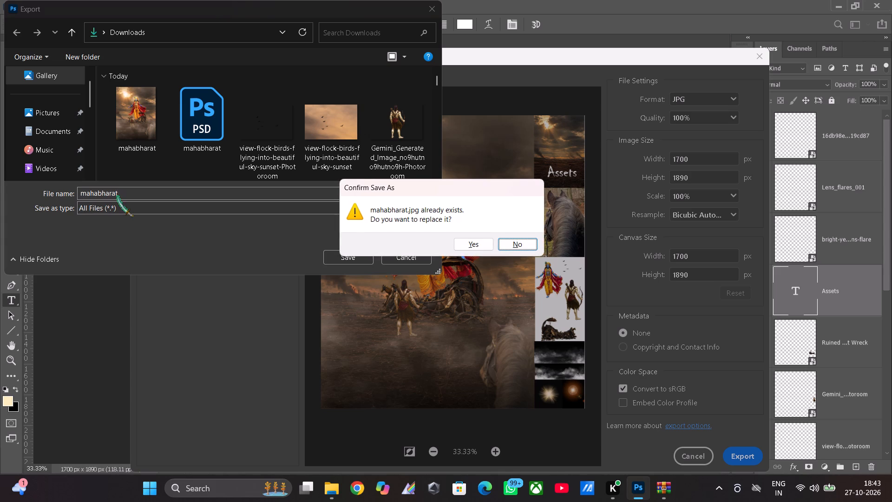
left_click(528, 244)
Change the export's file name to mahabharat1 and save it in Downloads.
left_click(166, 188)
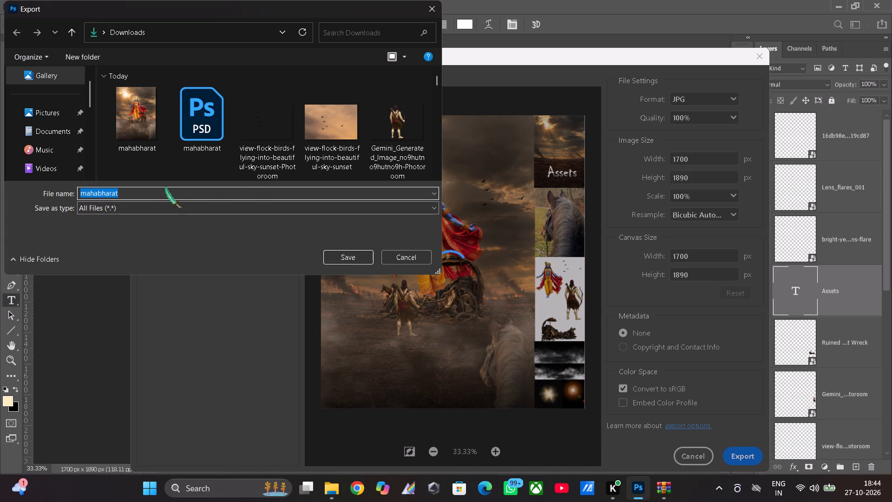
left_click(166, 192)
left_click(166, 192)
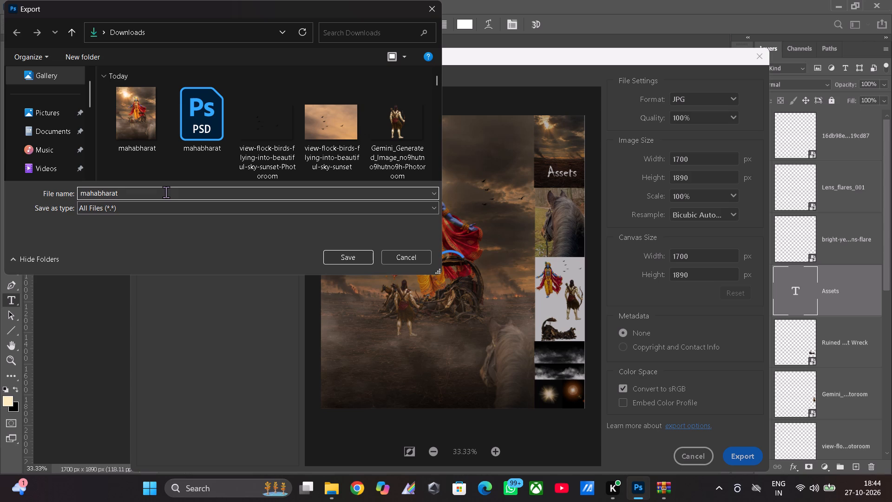
key("1")
left_click(352, 257)
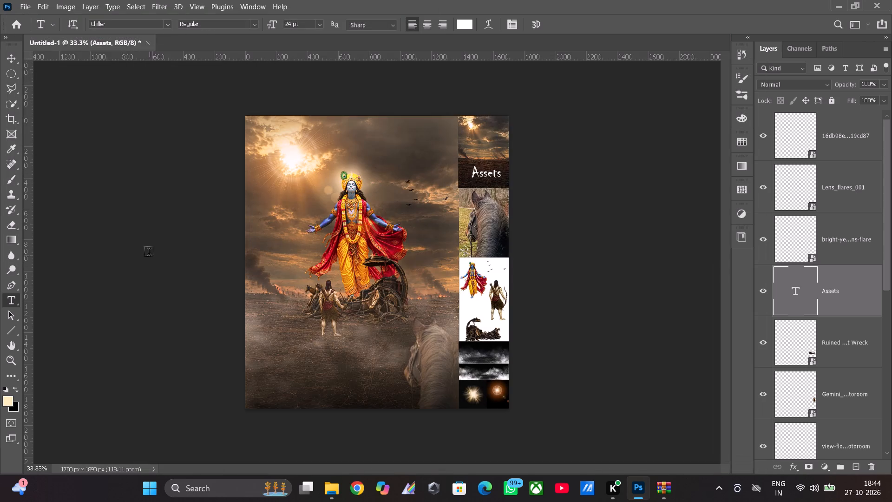
Quit Photoshop without saving the changes to the Untitled-1 document.
left_click(884, 0)
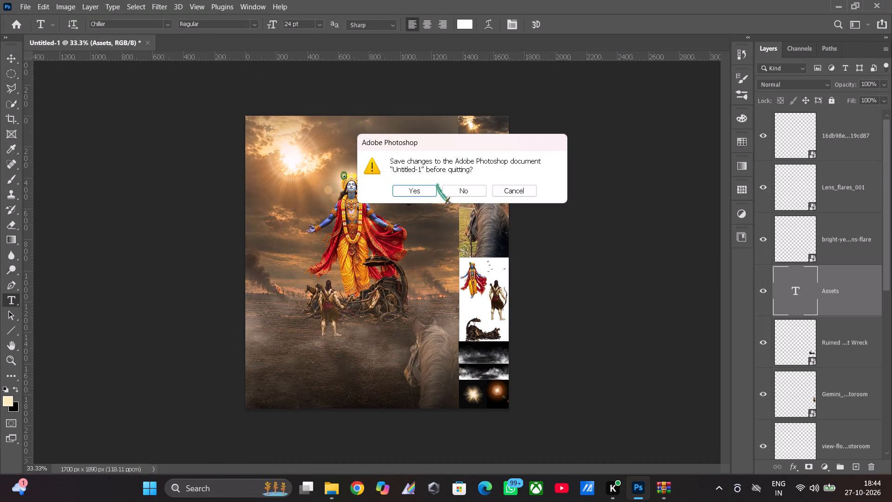
left_click(467, 189)
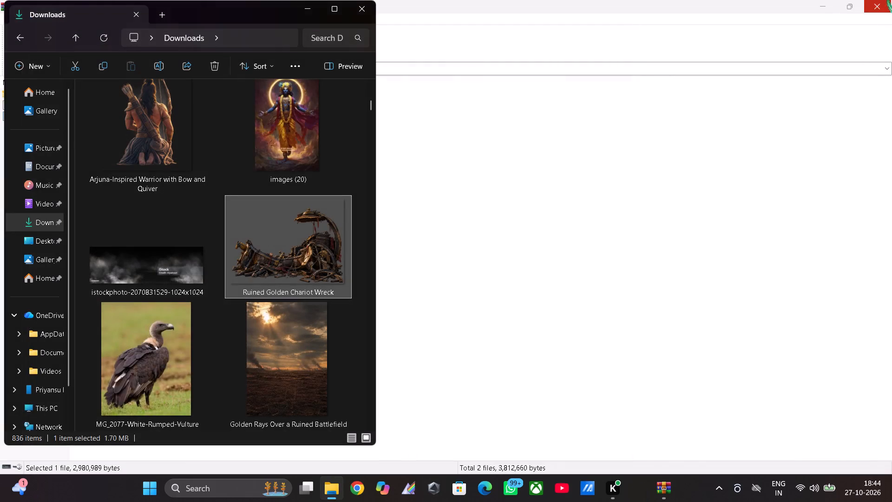
Close the archive window behind the Downloads folder.
left_click(886, 0)
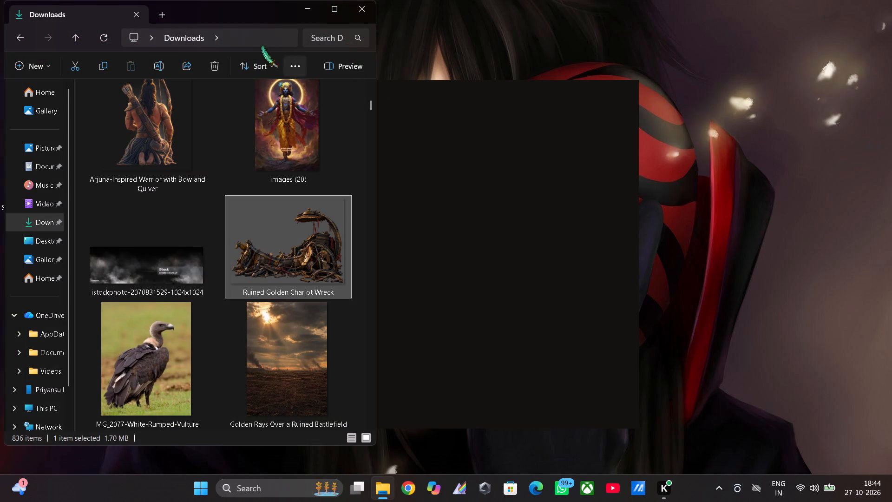